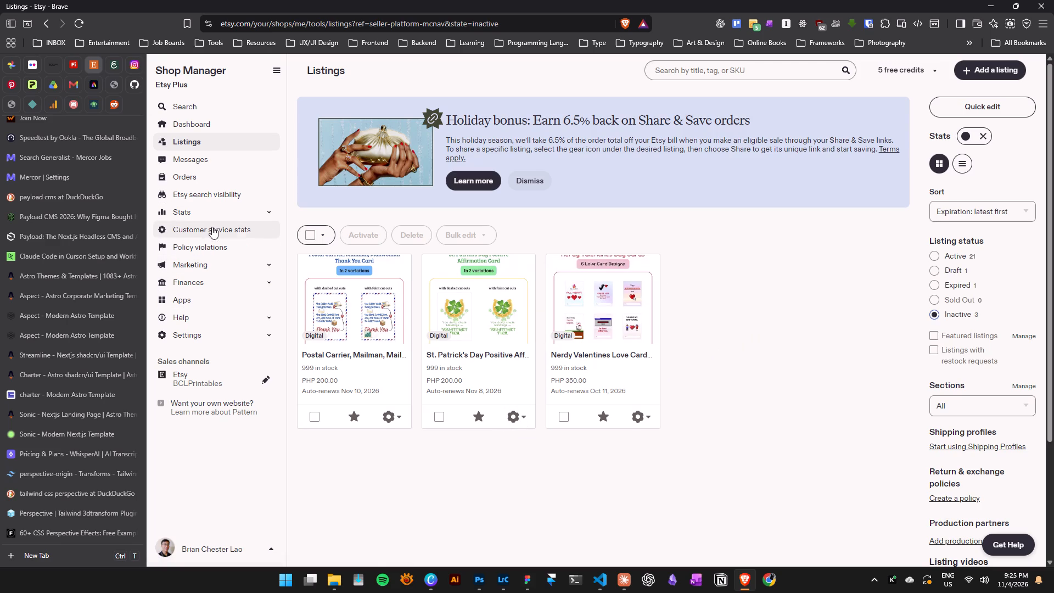
Review the Etsy Ads overview and view the ad stats for the "3 Chinese New Year Ang Pao Digital Download" listing.
click(229, 269)
click(210, 289)
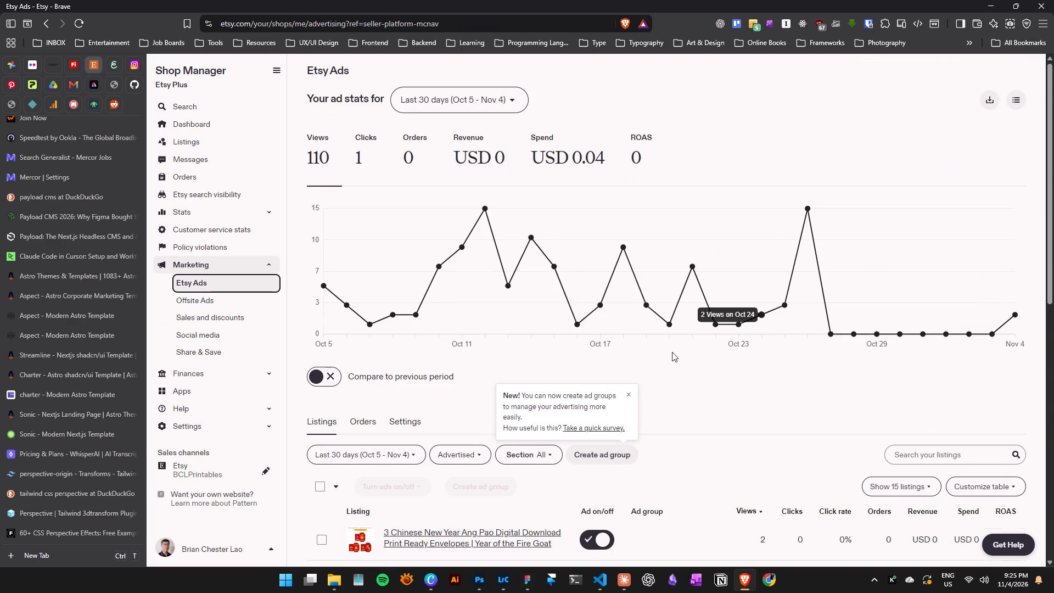
scroll(672, 352, down, 4)
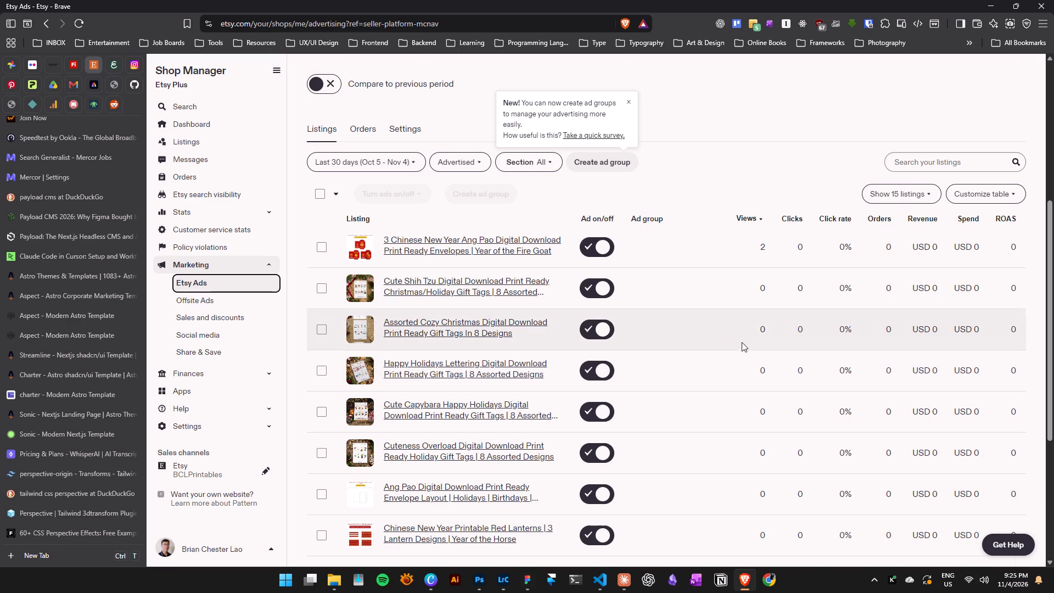
scroll(742, 344, down, 2)
scroll(743, 344, up, 3)
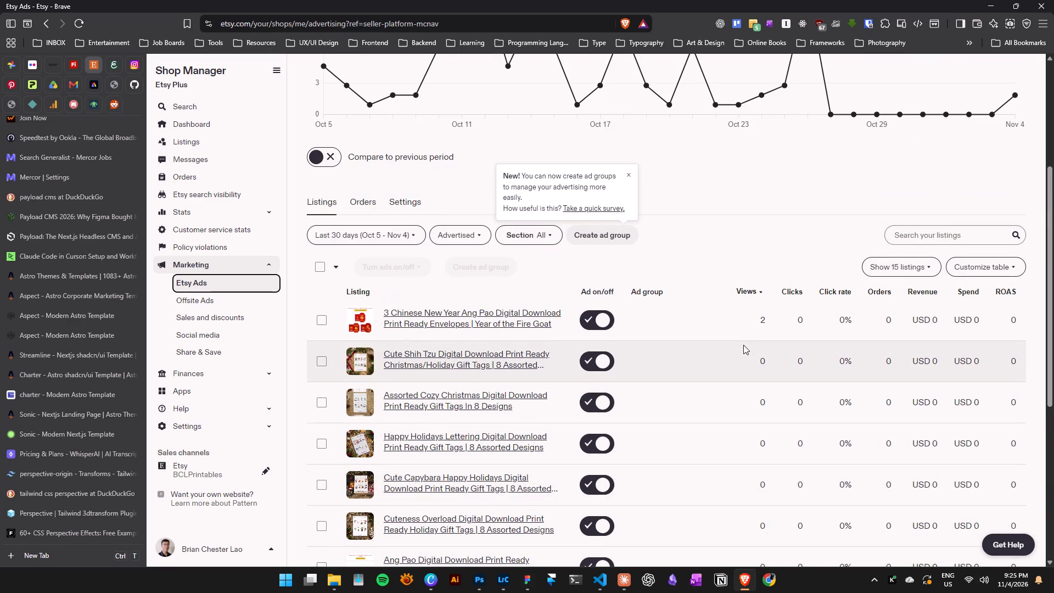
click(368, 320)
click(416, 315)
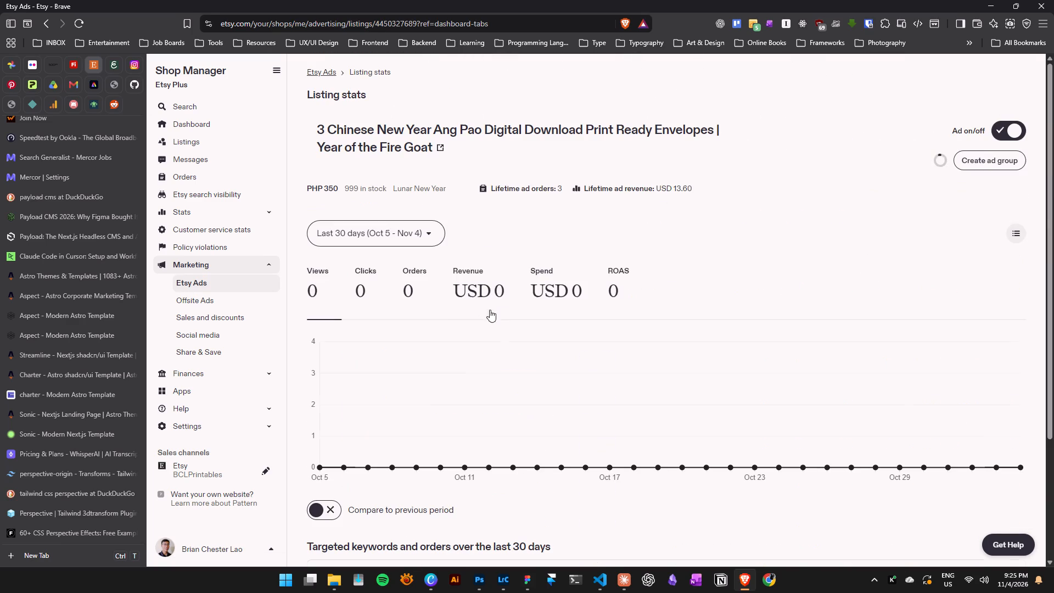
Open the "3 Chinese New Year Ang Pao" listing for editing and examine its photos, title and digital files.
click(191, 138)
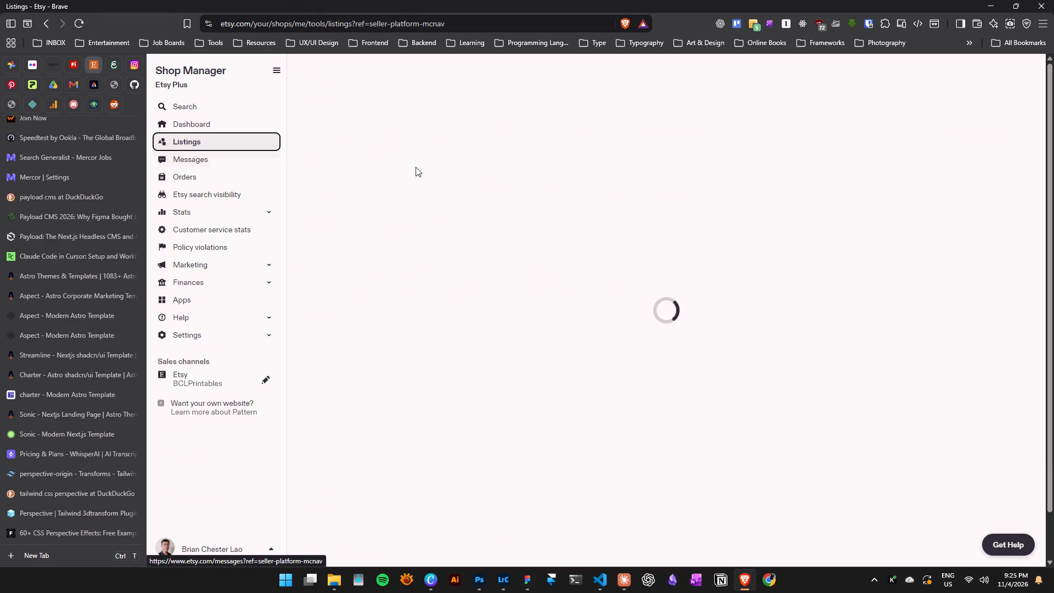
click(476, 309)
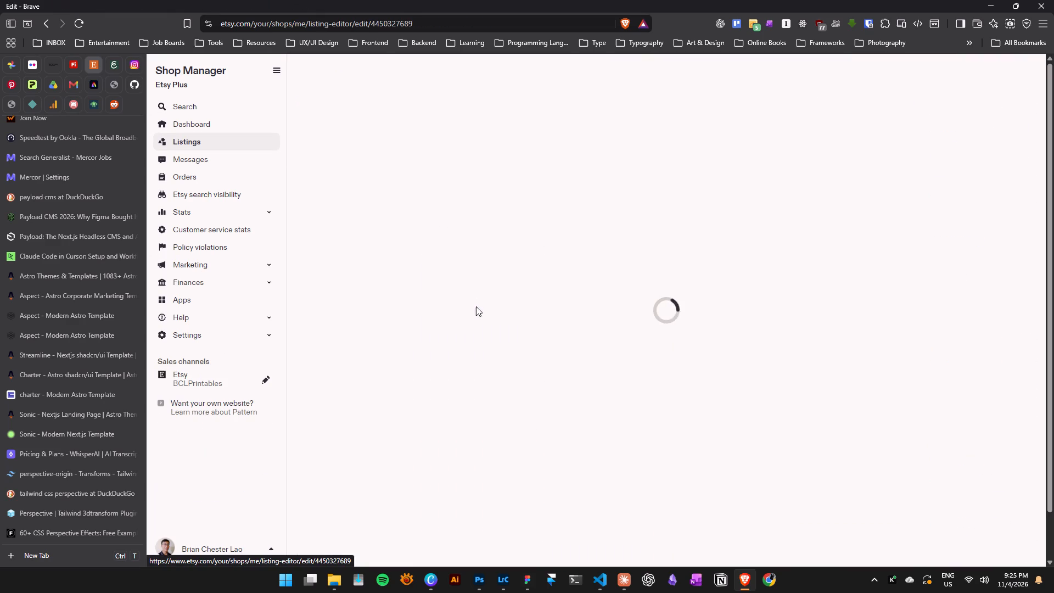
scroll(600, 378, down, 4)
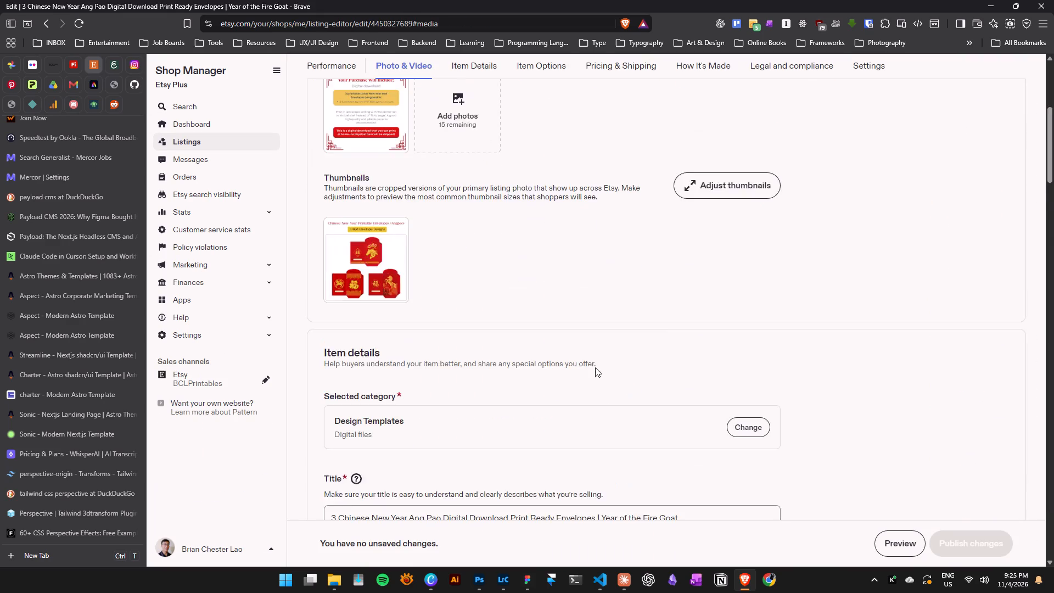
scroll(592, 361, down, 6)
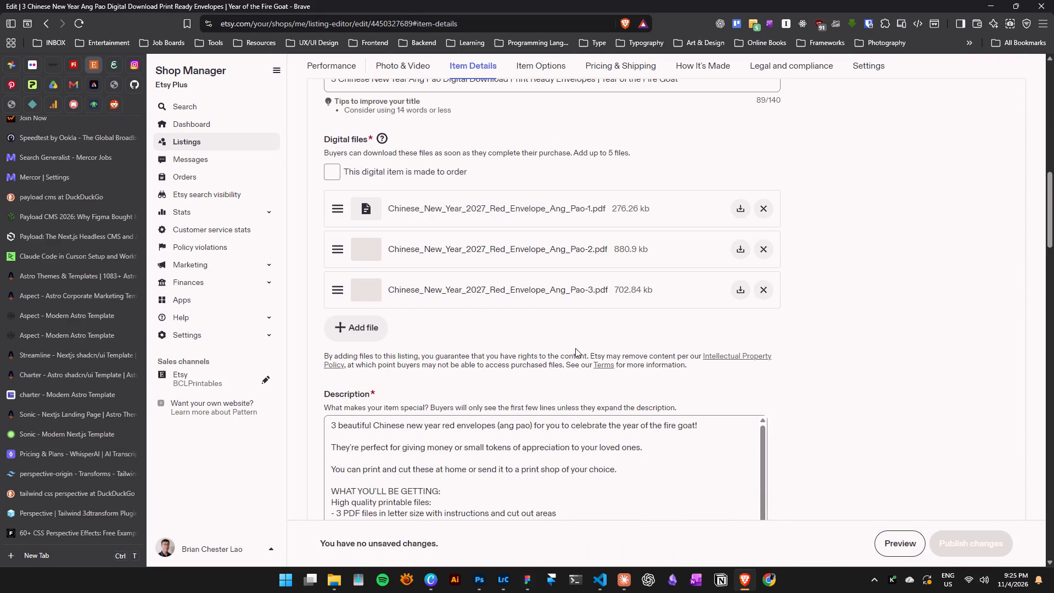
scroll(851, 246, up, 8)
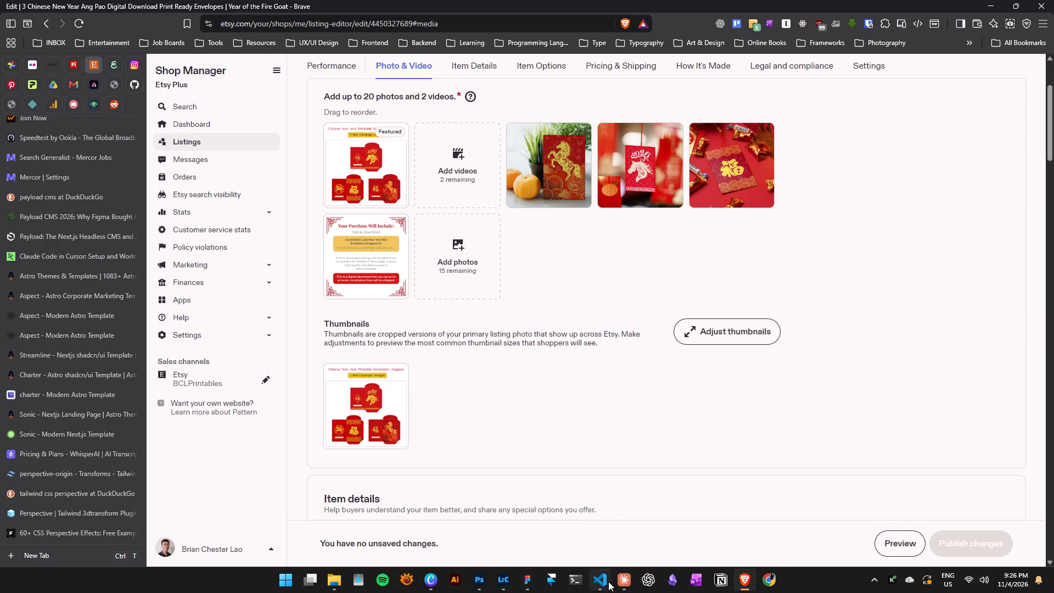
Switch to Canva and close the four open Chinese New Year lantern designs, keeping "Chinese New Year Print Ready Lanterns" open.
click(428, 582)
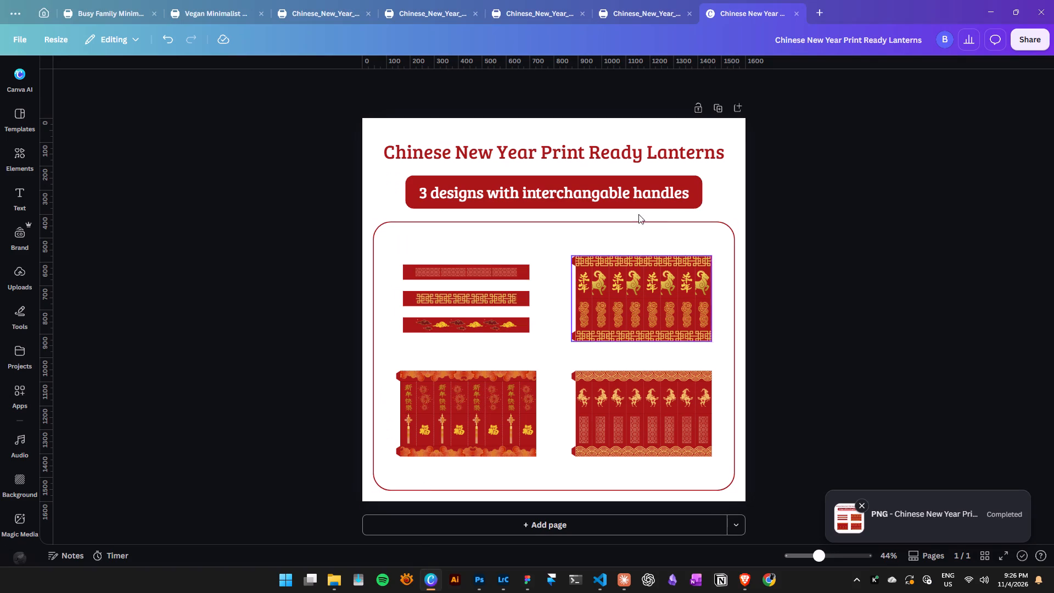
click(633, 18)
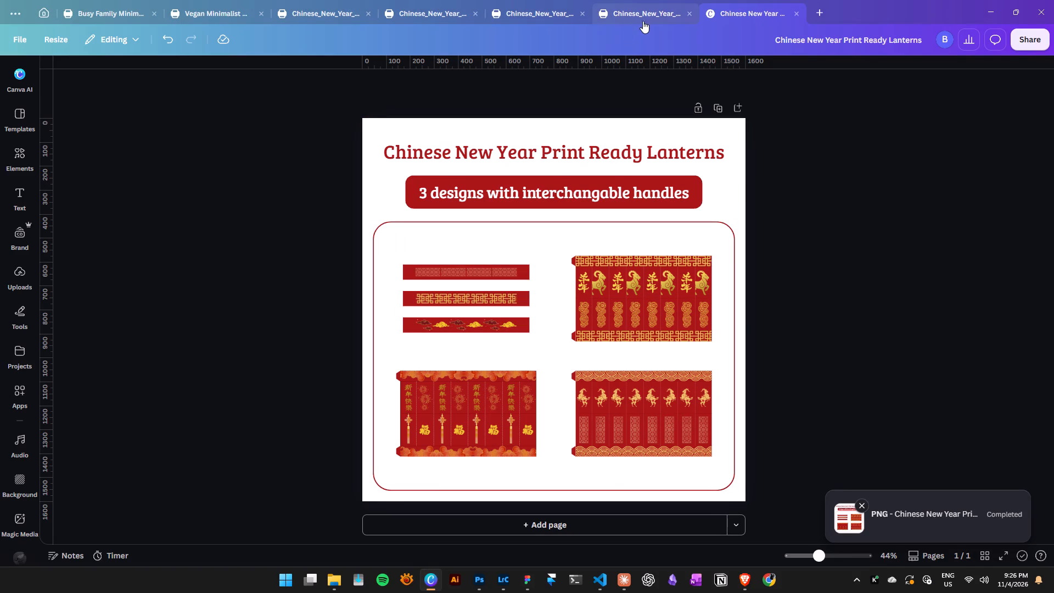
click(692, 11)
click(543, 12)
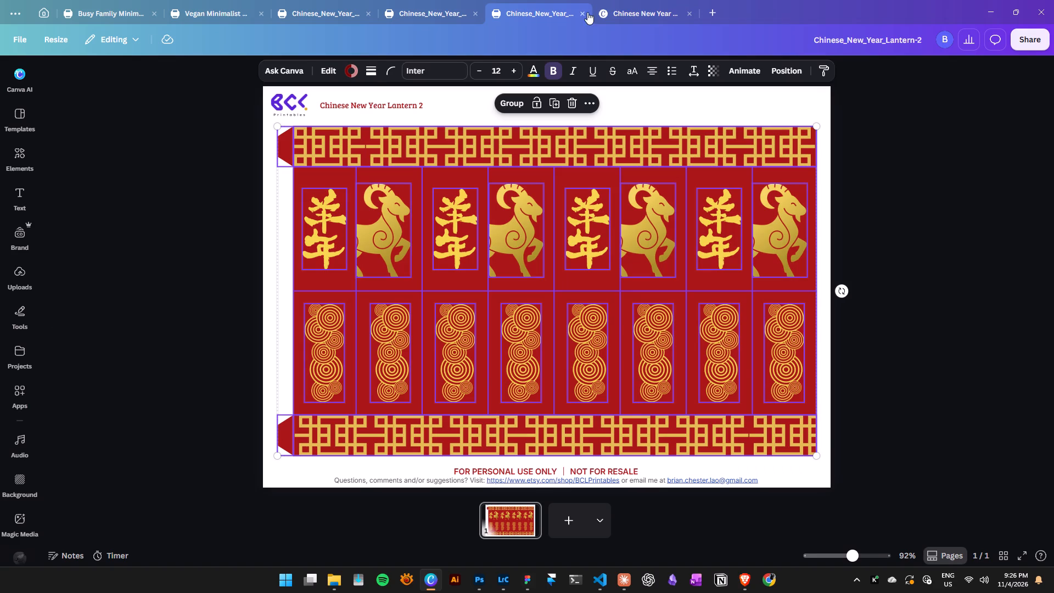
click(585, 10)
click(443, 15)
click(478, 14)
click(313, 3)
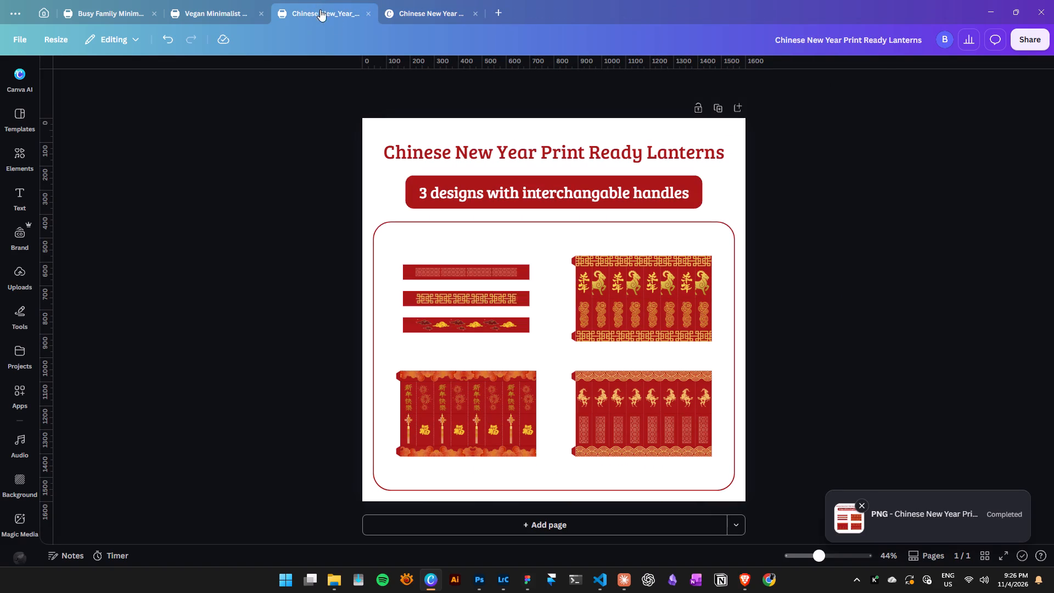
click(368, 15)
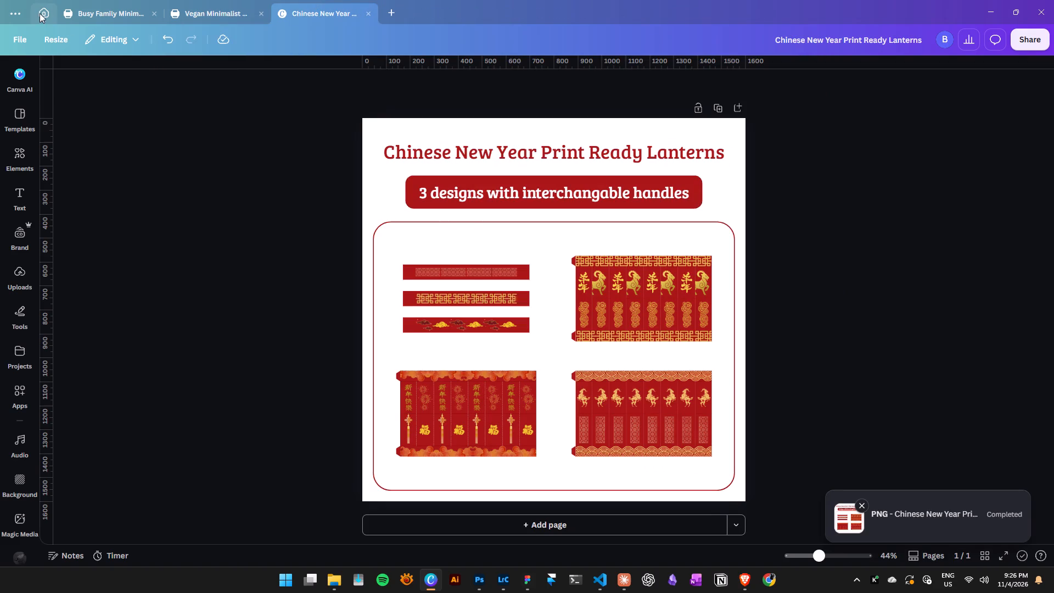
Look for the existing red envelope files among the recent Canva designs, in the Etsy listing and in the Downloads folder.
click(40, 13)
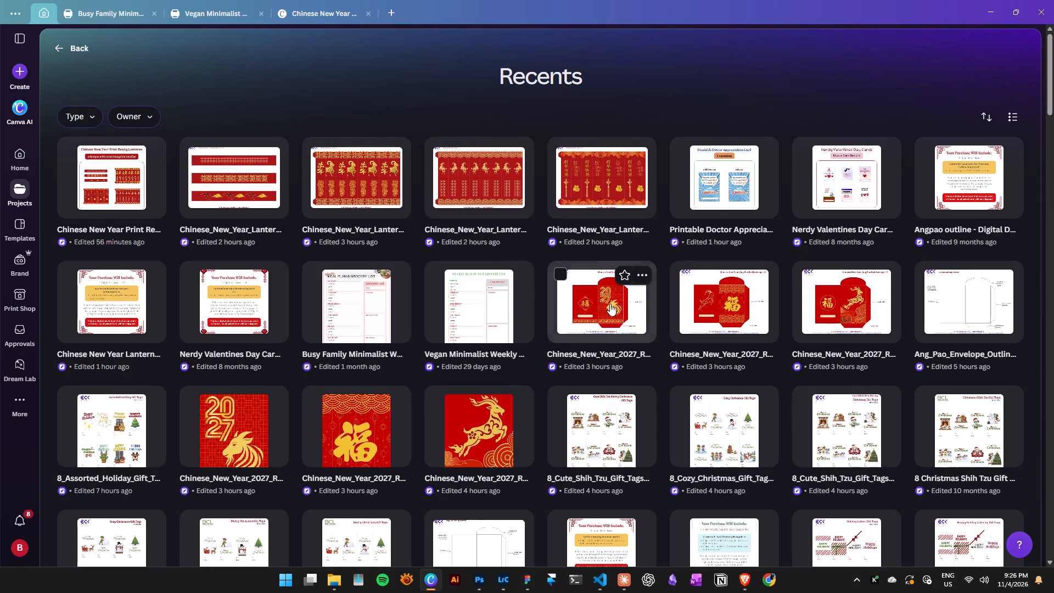
click(745, 579)
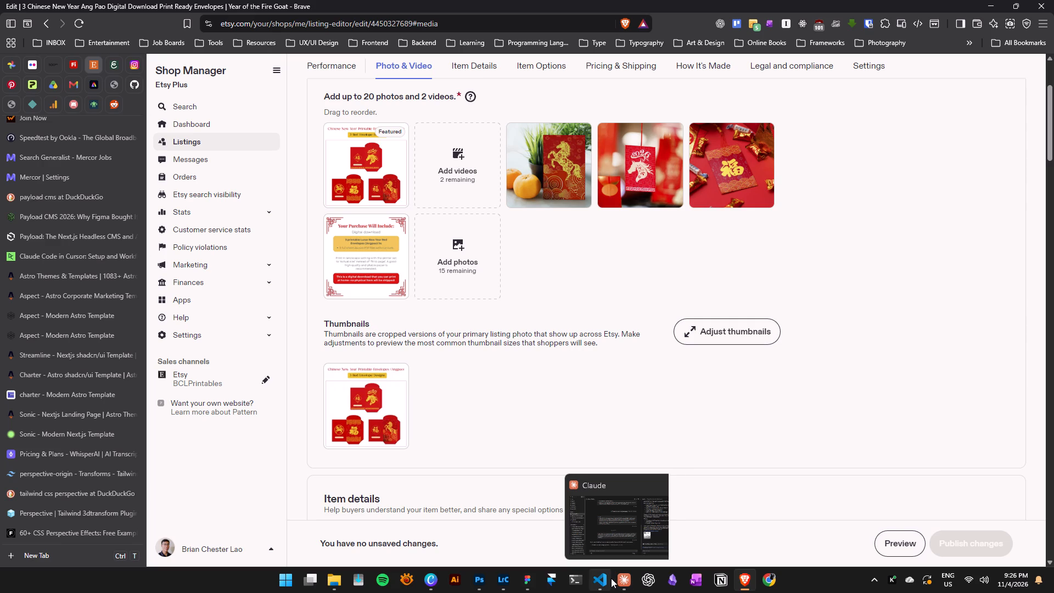
click(332, 577)
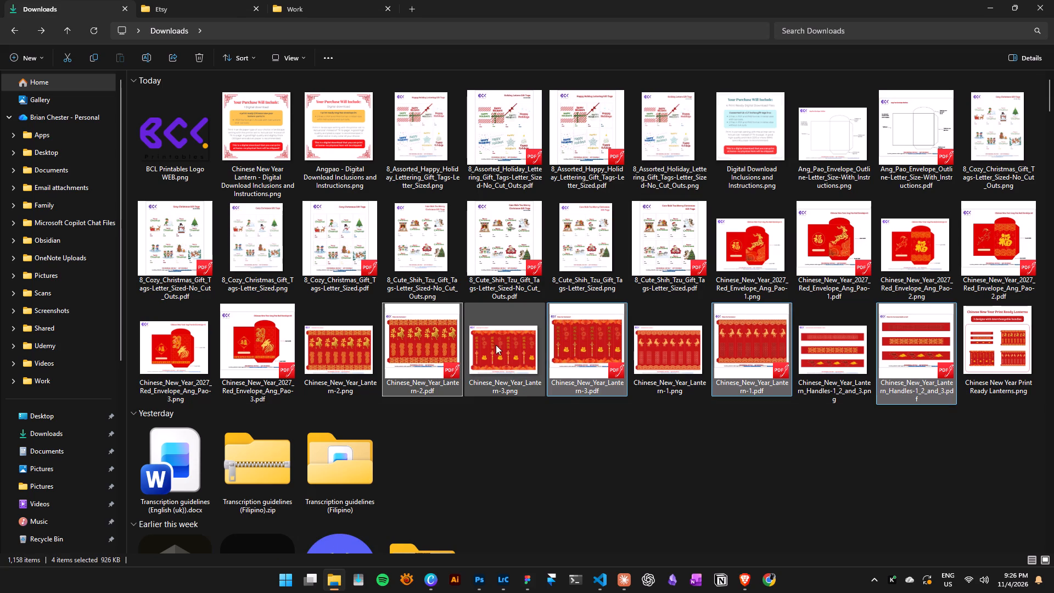
click(766, 252)
click(818, 261)
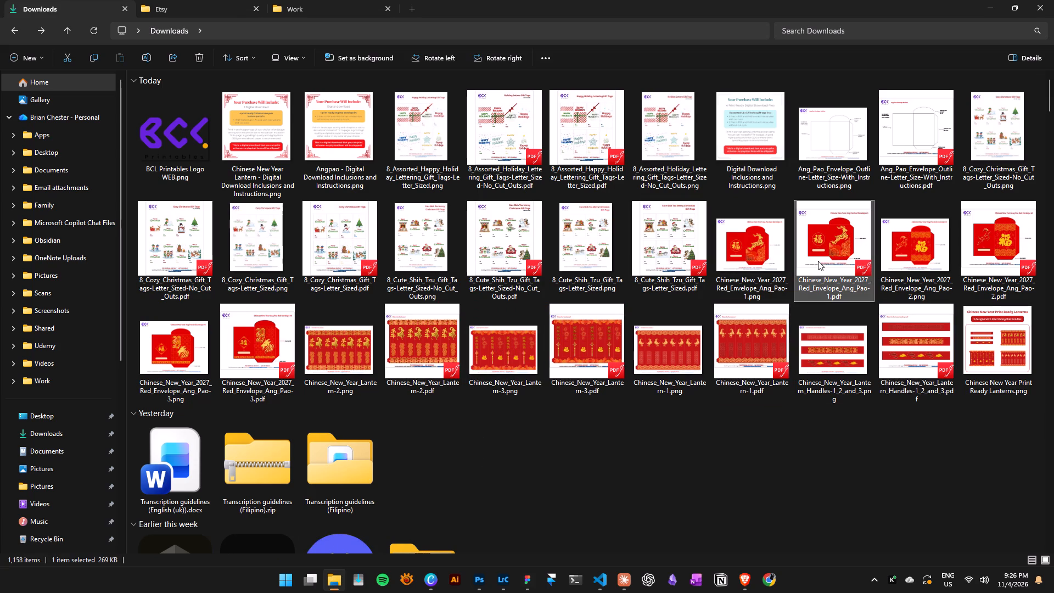
click(901, 260)
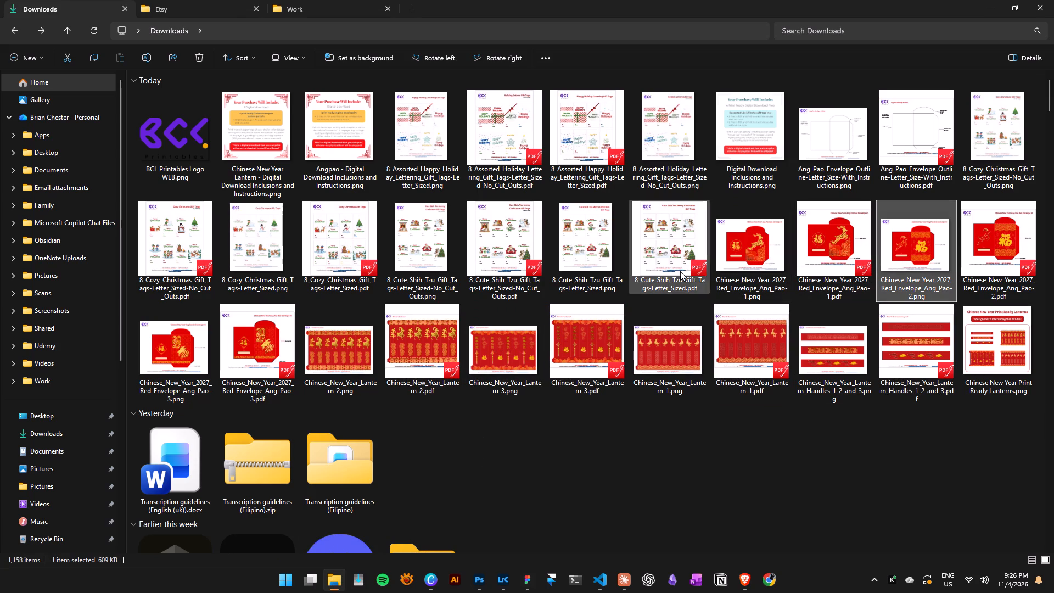
Switch to Canva and open the three Chinese_New_Year_2027 red envelope designs from the recent designs.
click(430, 579)
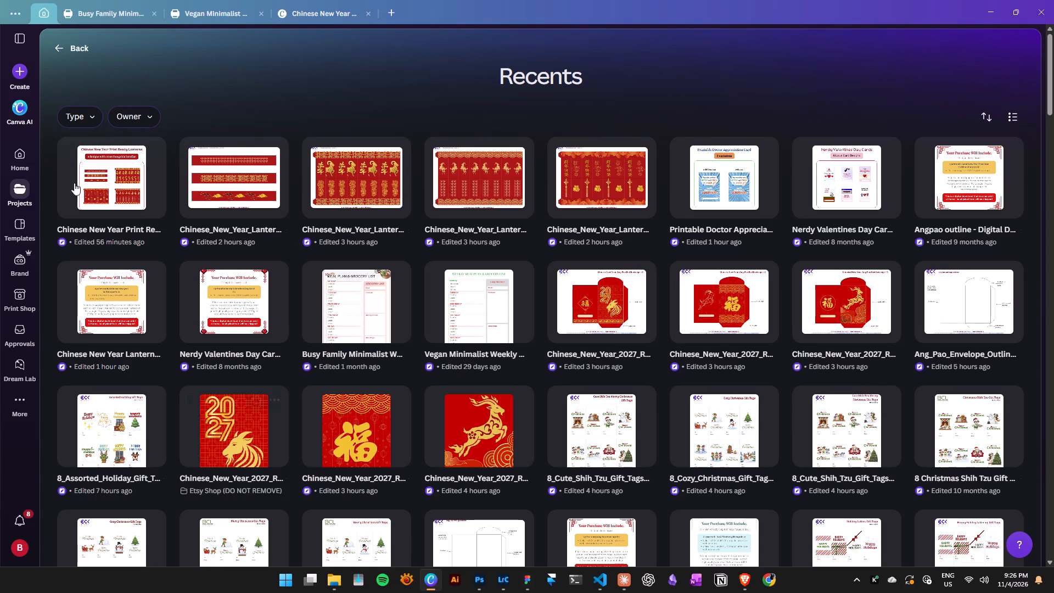
click(618, 314)
click(53, 15)
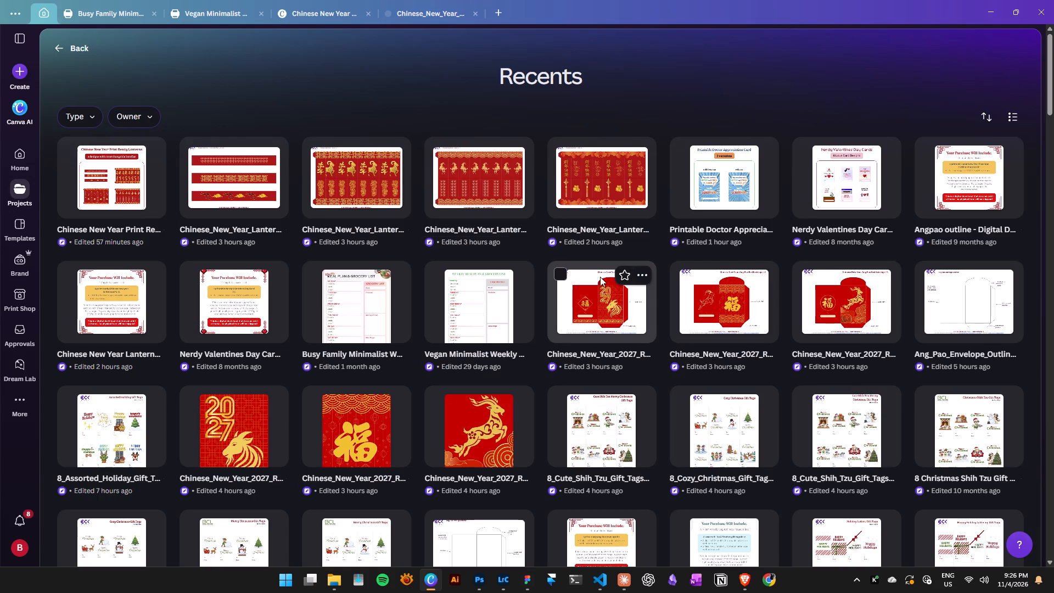
click(724, 318)
click(44, 14)
click(818, 317)
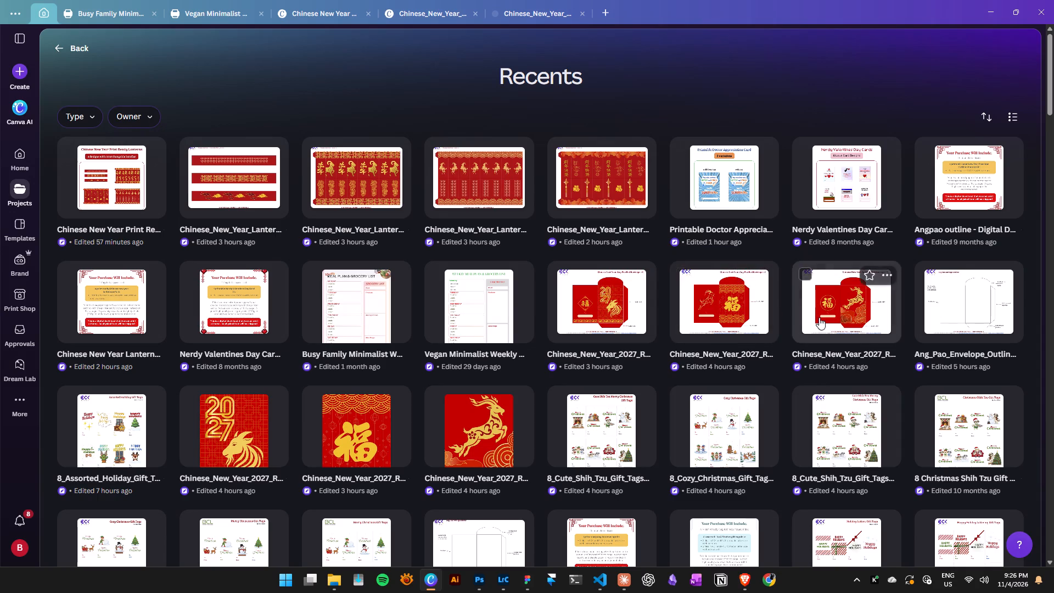
Make a copy of the "Chinese New Year Print Ready Lanterns" design.
click(311, 3)
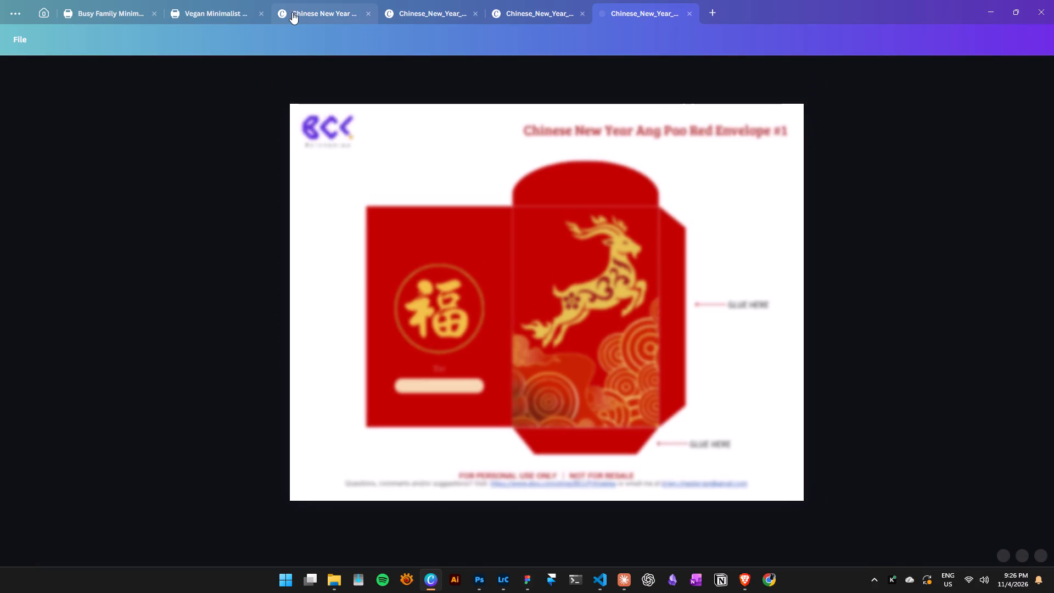
click(294, 12)
click(29, 36)
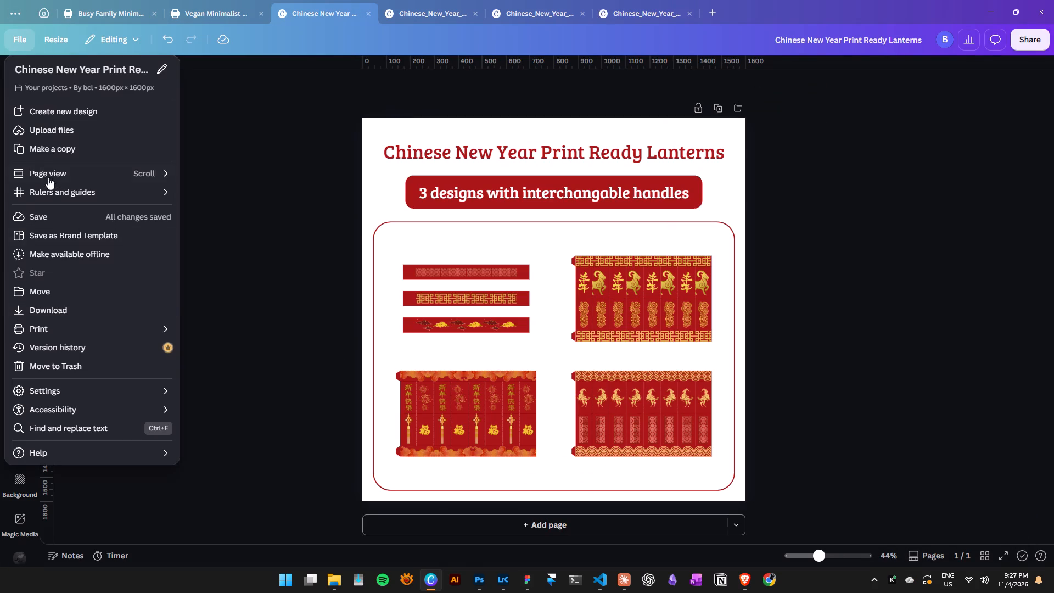
click(62, 149)
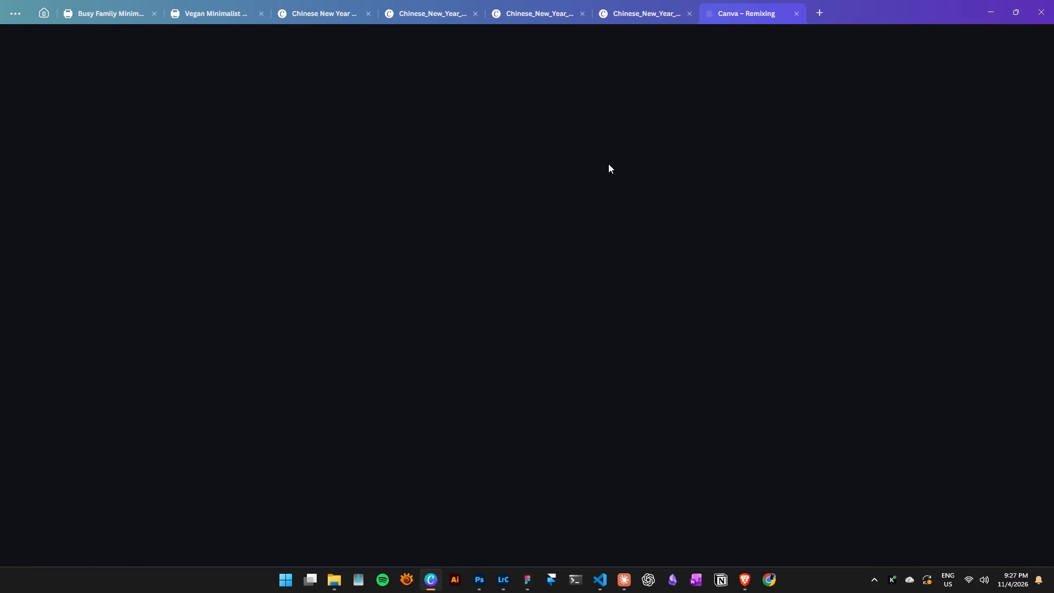
In the original lanterns design, change the title to "Chinese New Year Print Ready Ang Pao".
click(444, 10)
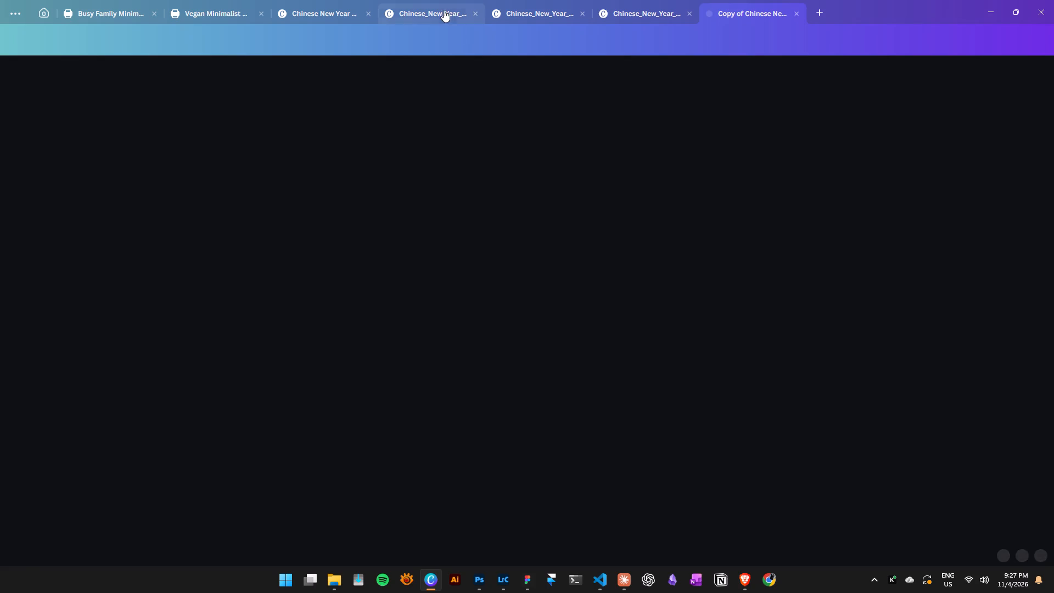
click(324, 9)
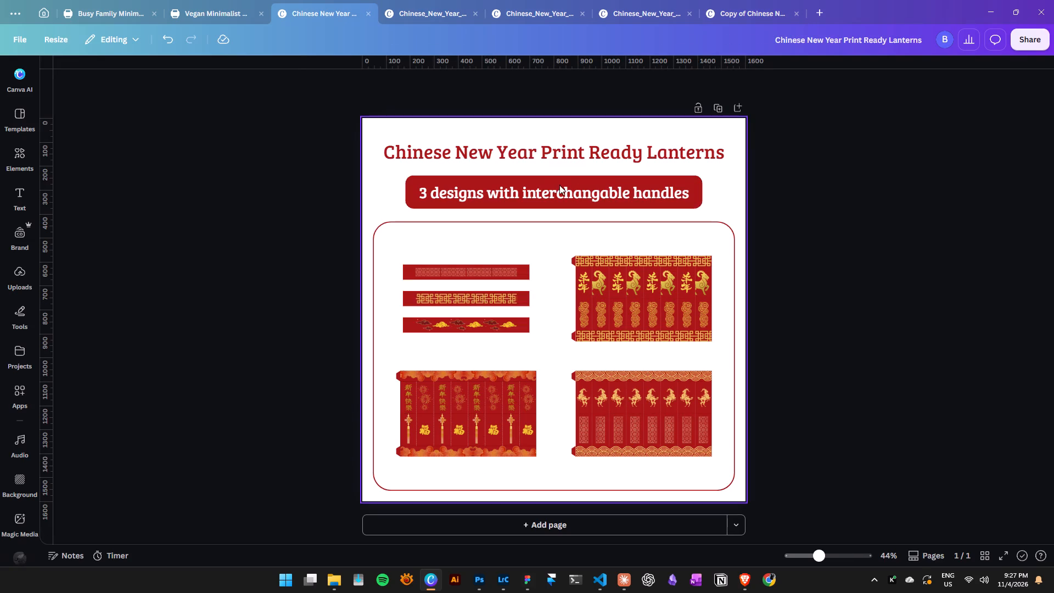
double_click(587, 148)
click(545, 148)
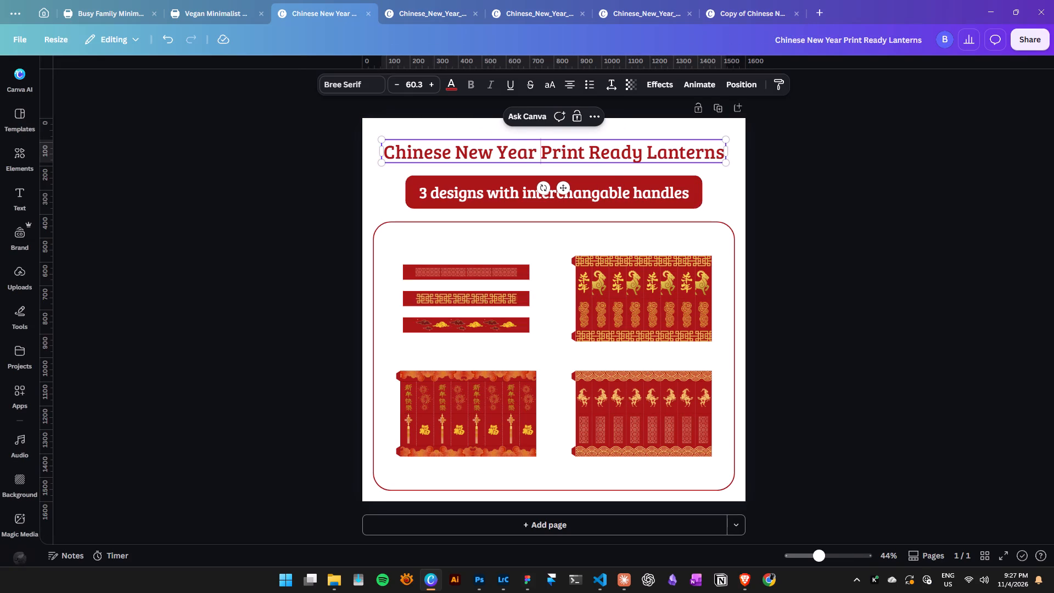
drag(651, 150, 744, 152)
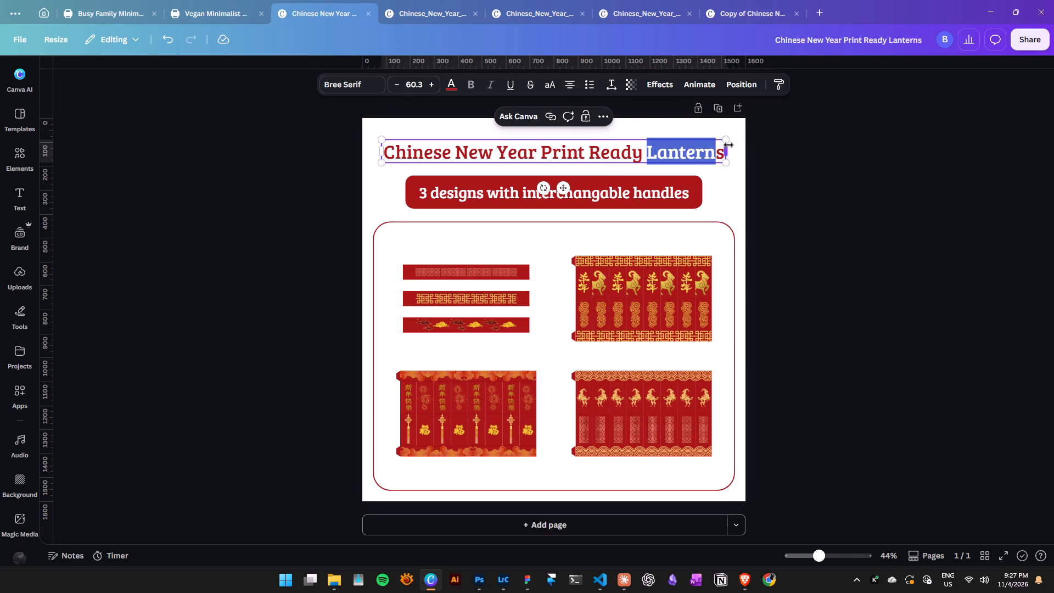
key(BackSpace)
key(Right)
key(BackSpace)
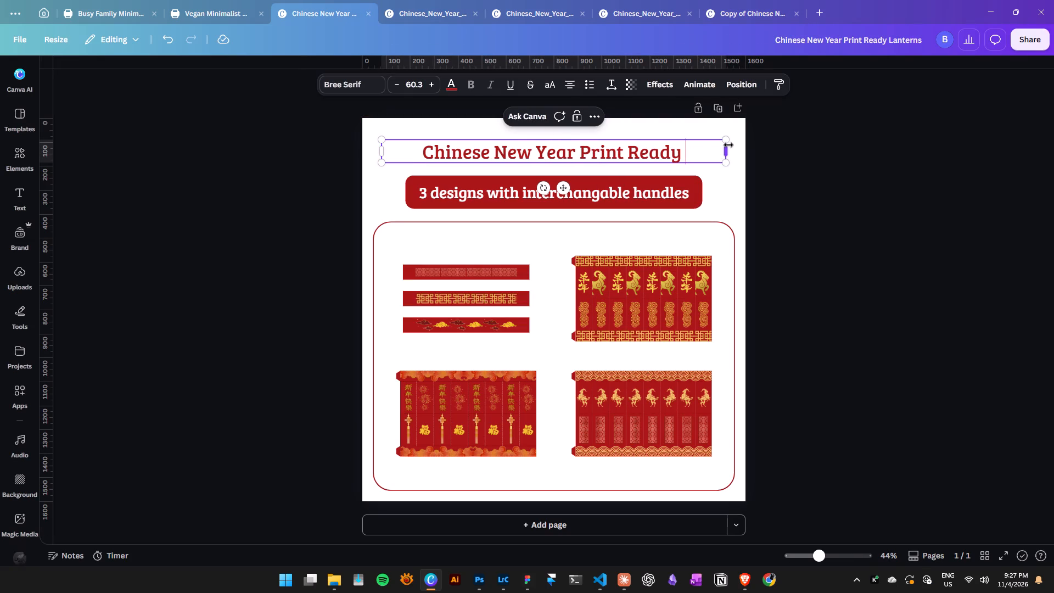
text(Ang Pao)
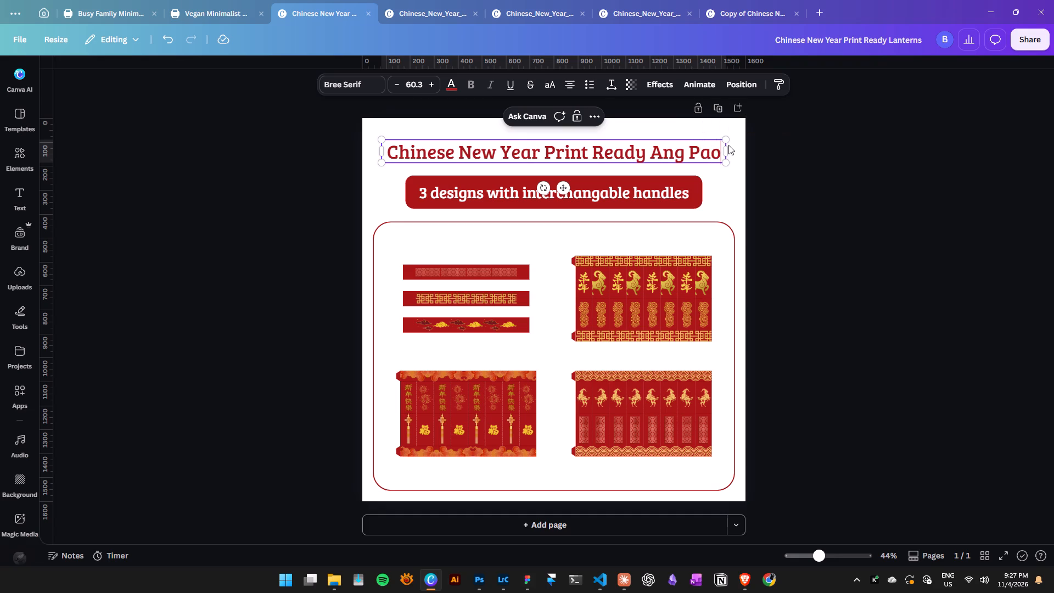
Change the red banner's text below the title to "3 designs to choose from".
click(429, 191)
double_click(470, 194)
click(494, 197)
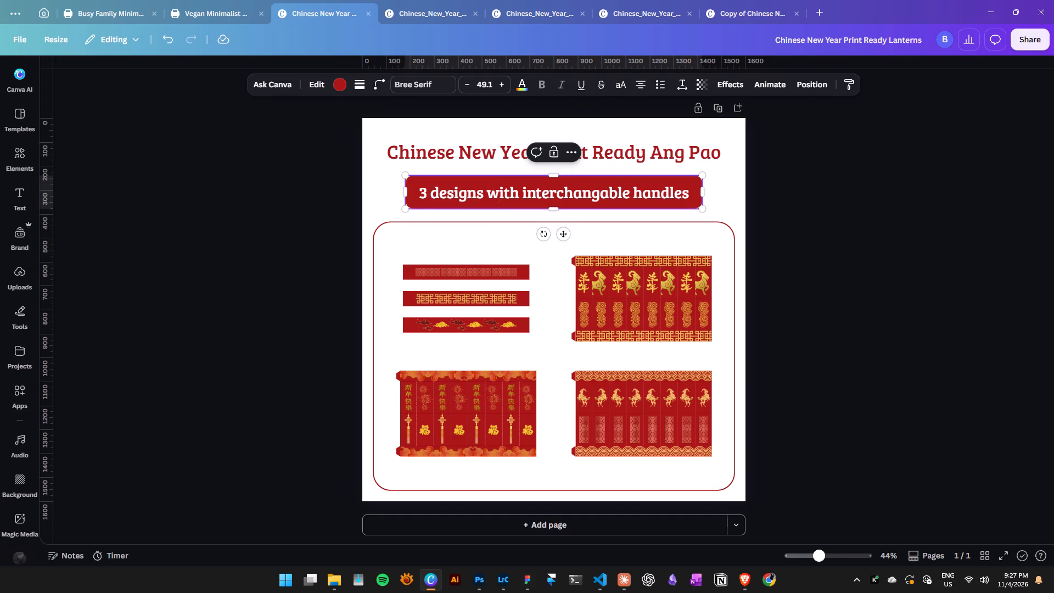
drag(487, 194, 722, 193)
key(BackSpace)
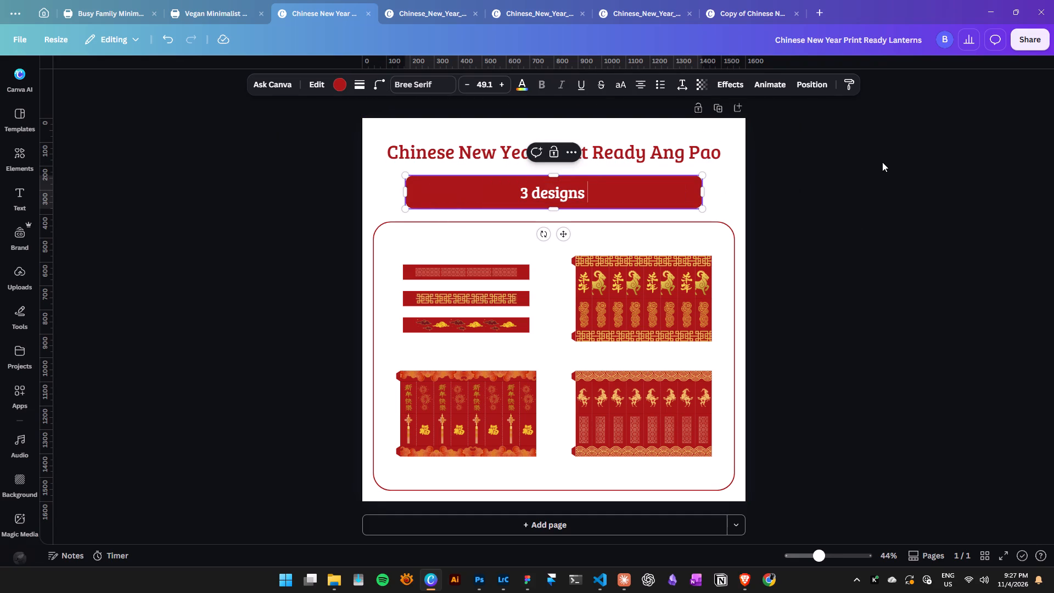
key(BackSpace)
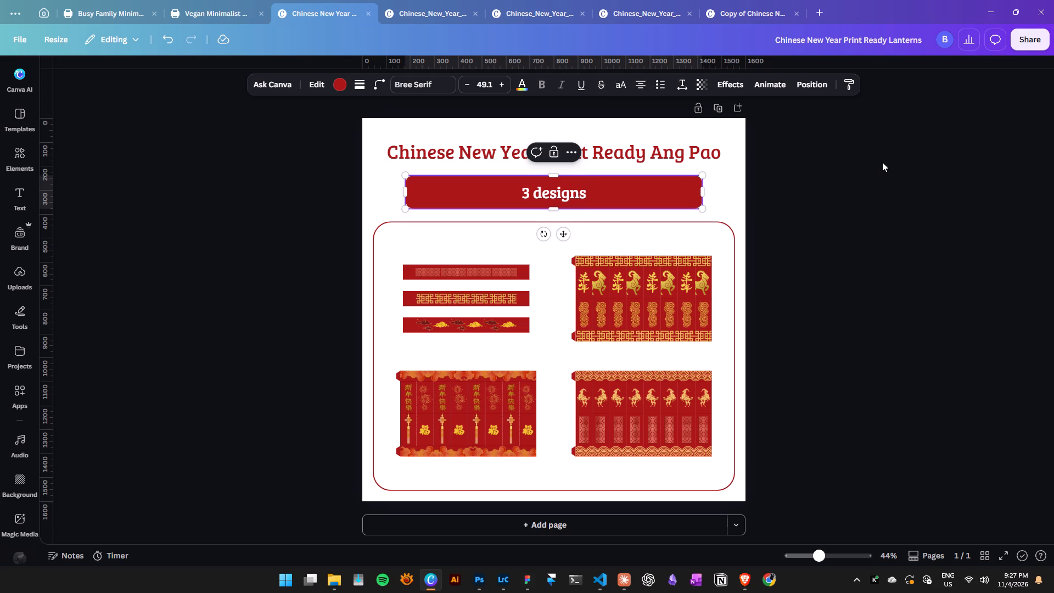
key(space)
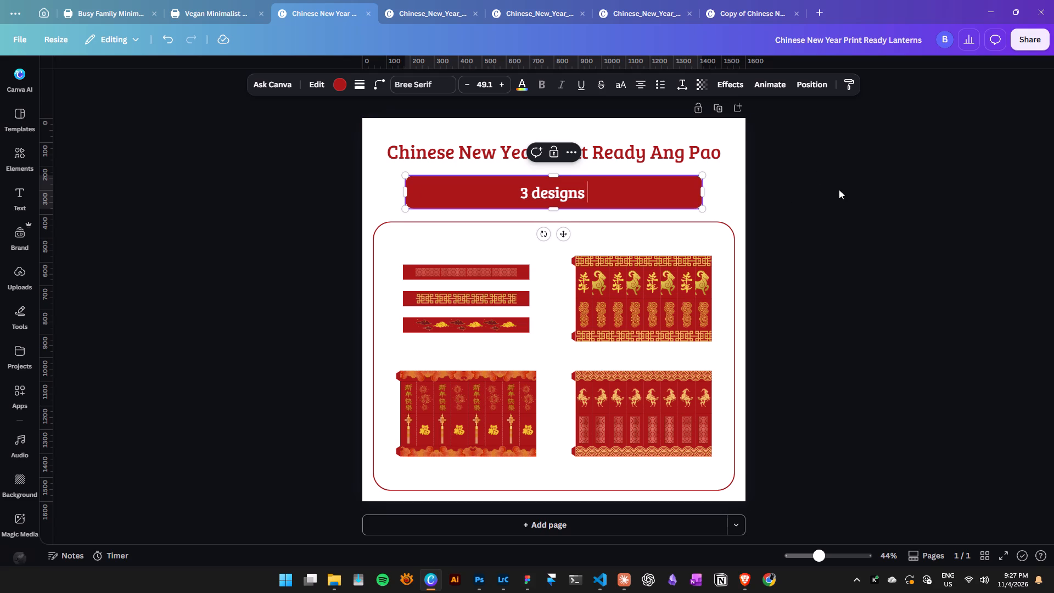
text(to choose from)
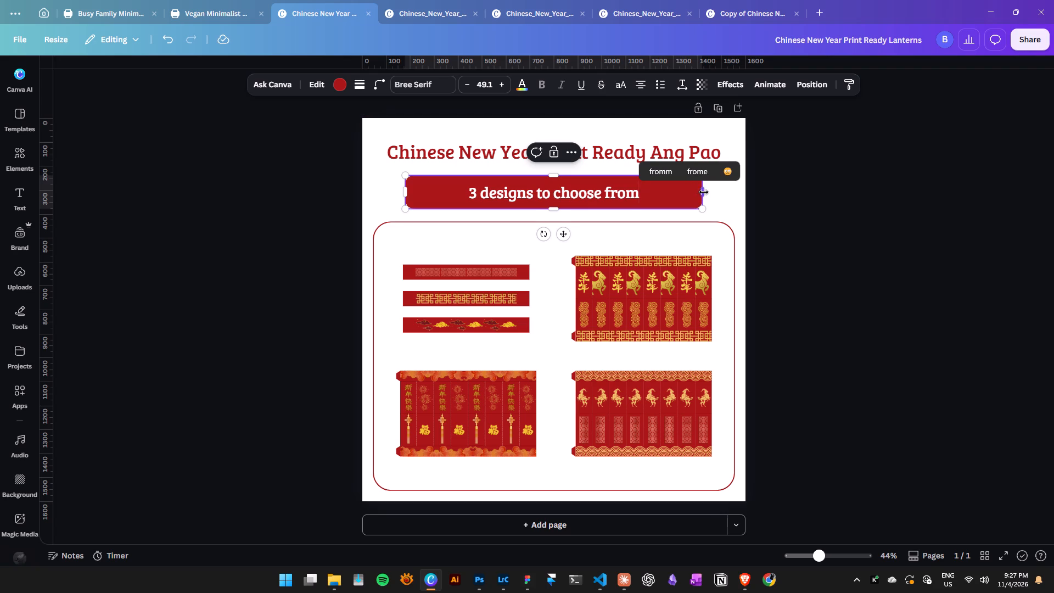
Narrow the red banner shape so it fits closely around its text.
drag(704, 192, 658, 191)
click(933, 202)
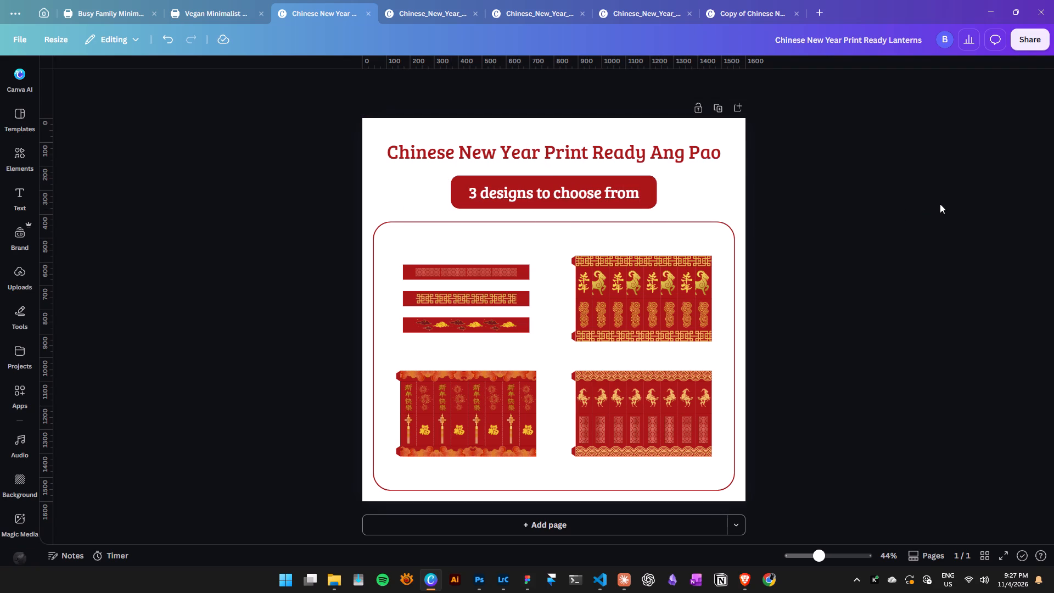
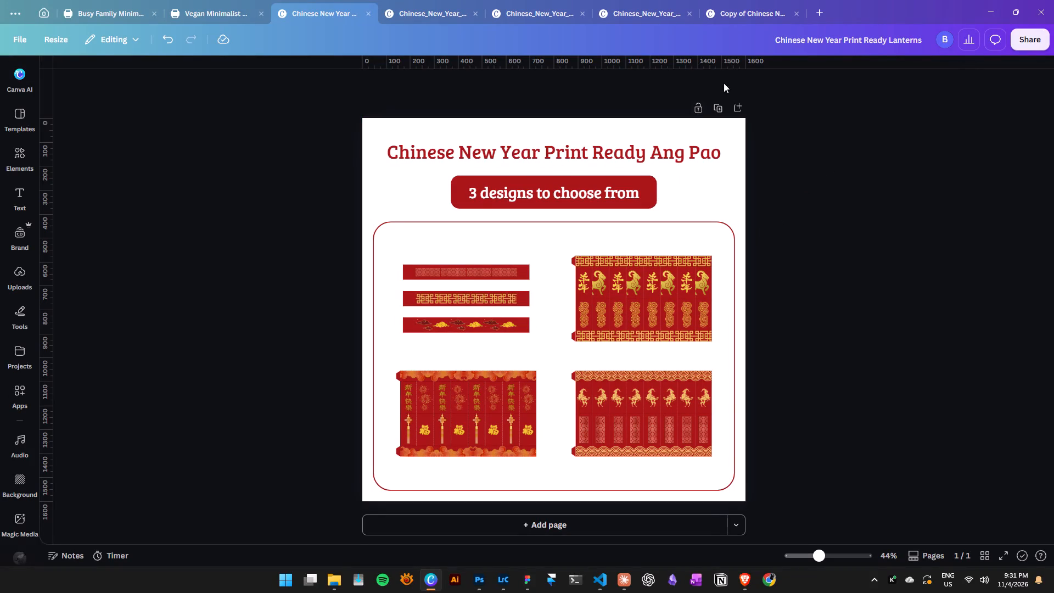
Undo the Ang Pao title and banner edits in the original lanterns design, keeping its enlarged lantern layout, and save and close it.
key(ctrl+z)
key(ctrl+z)
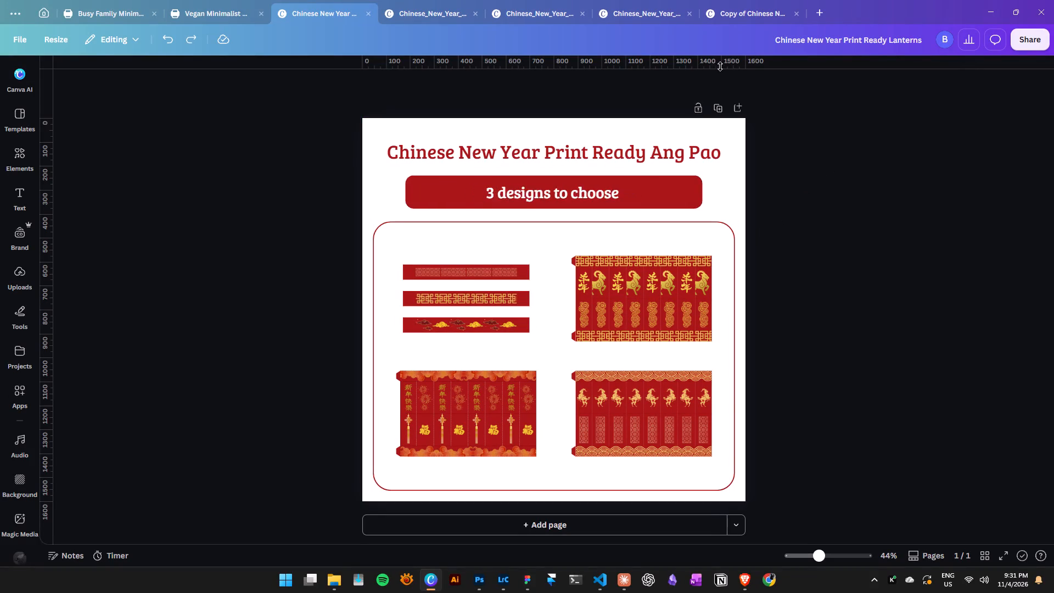
key(ctrl+z)
key(ctrl+z)
key(ctrl+z)
key(ctrl+z)
key(ctrl+z)
key(ctrl+z)
key(ctrl+z)
key(ctrl+z)
key(ctrl+z)
key(ctrl+z)
key(ctrl+z)
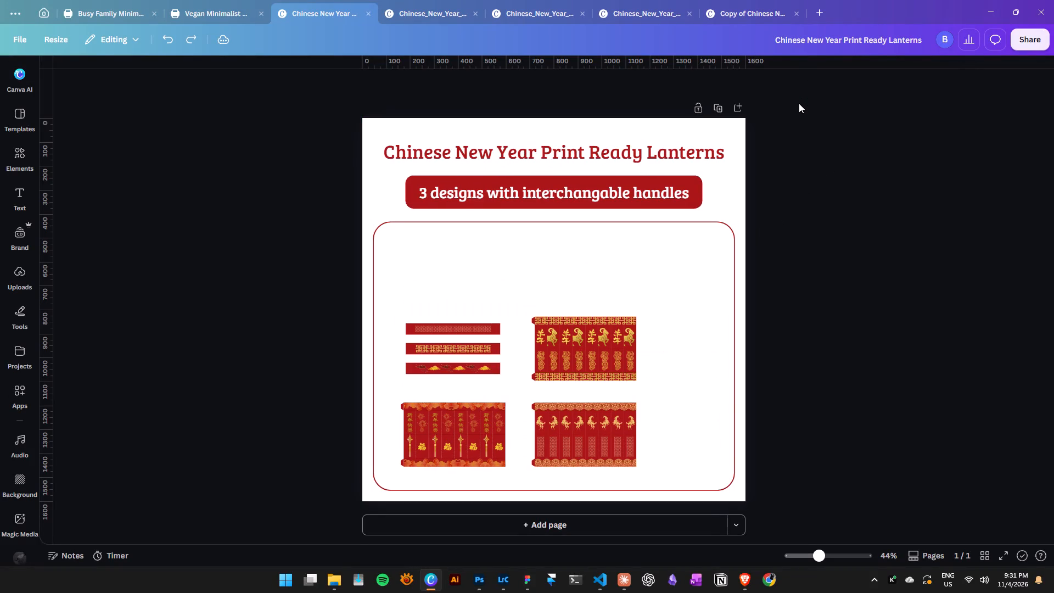
key(ctrl+shift+z)
key(ctrl+shift+z)
key(ctrl+shift+z)
key(ctrl+shift+z)
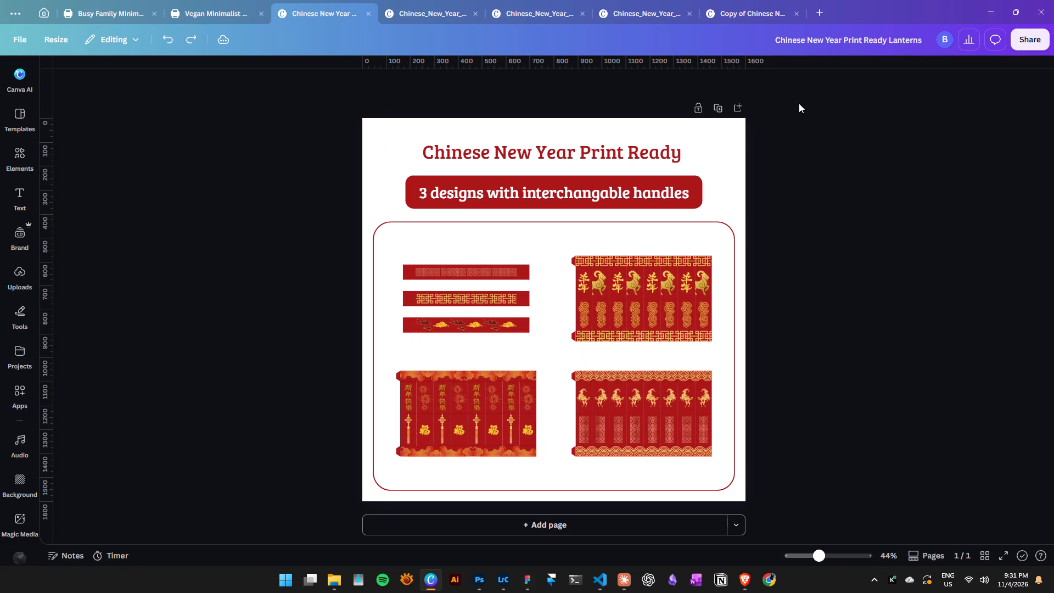
key(ctrl+z)
key(ctrl+s)
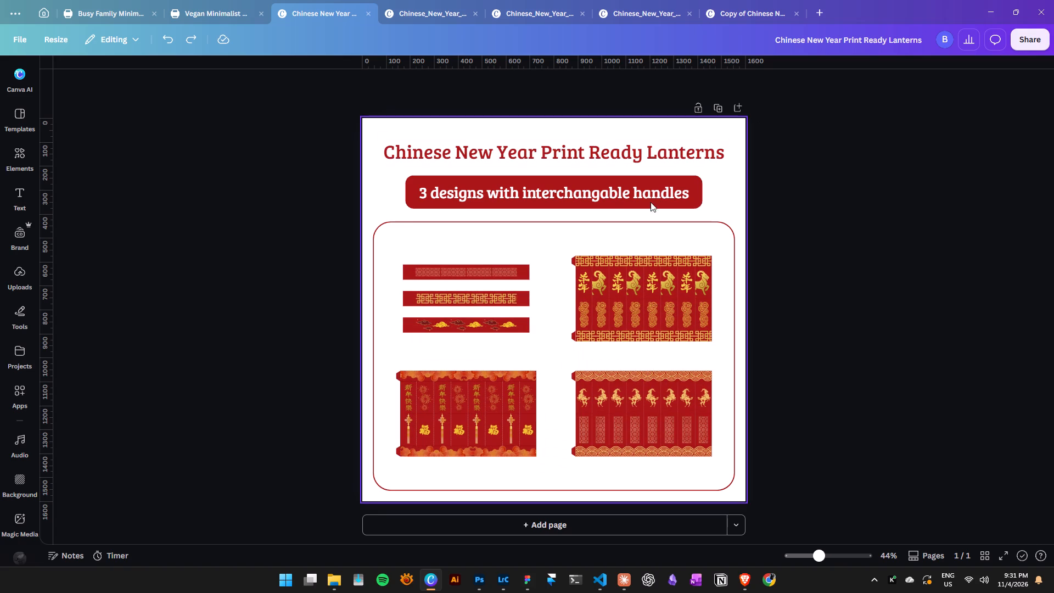
click(371, 12)
Rename the copied lanterns design as "Chinese New Year Print Ready Red Envelope Ang Pao".
click(638, 16)
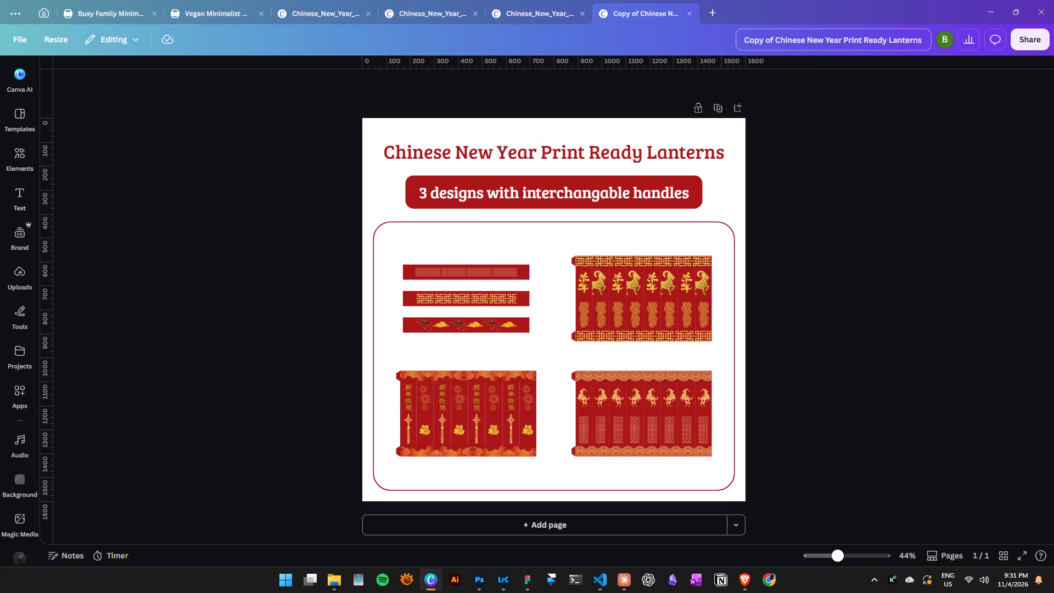
click(793, 36)
drag(743, 38, 783, 43)
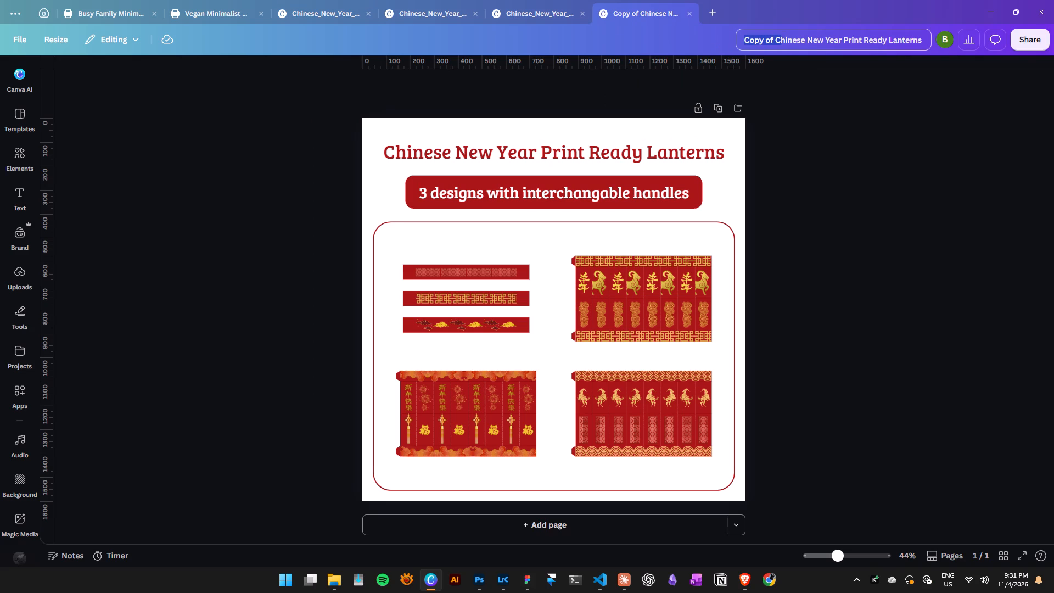
drag(783, 43, 775, 43)
key(BackSpace)
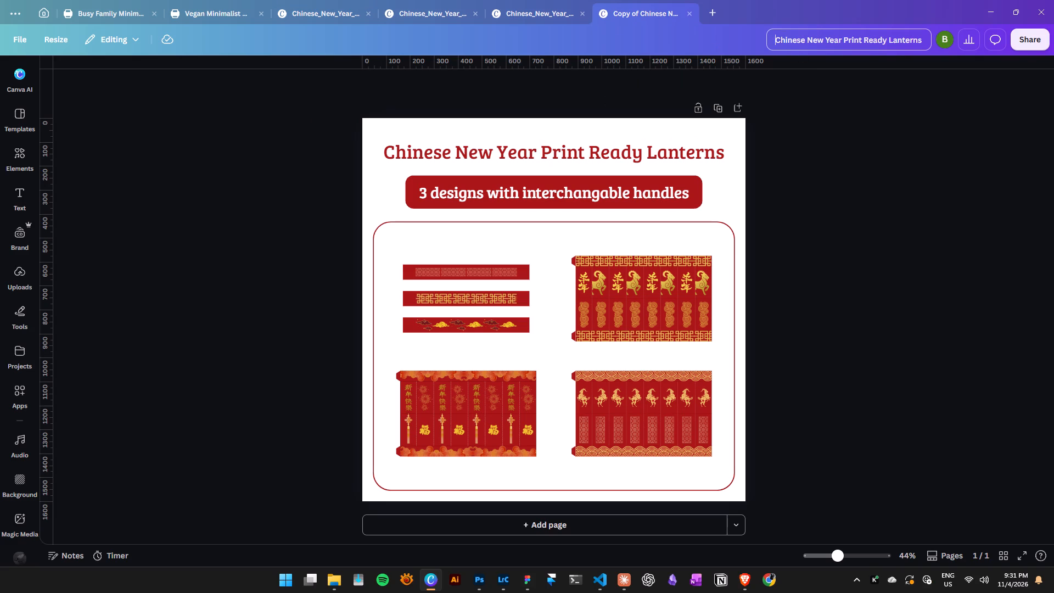
drag(889, 40, 918, 43)
drag(918, 43, 948, 45)
text(Red)
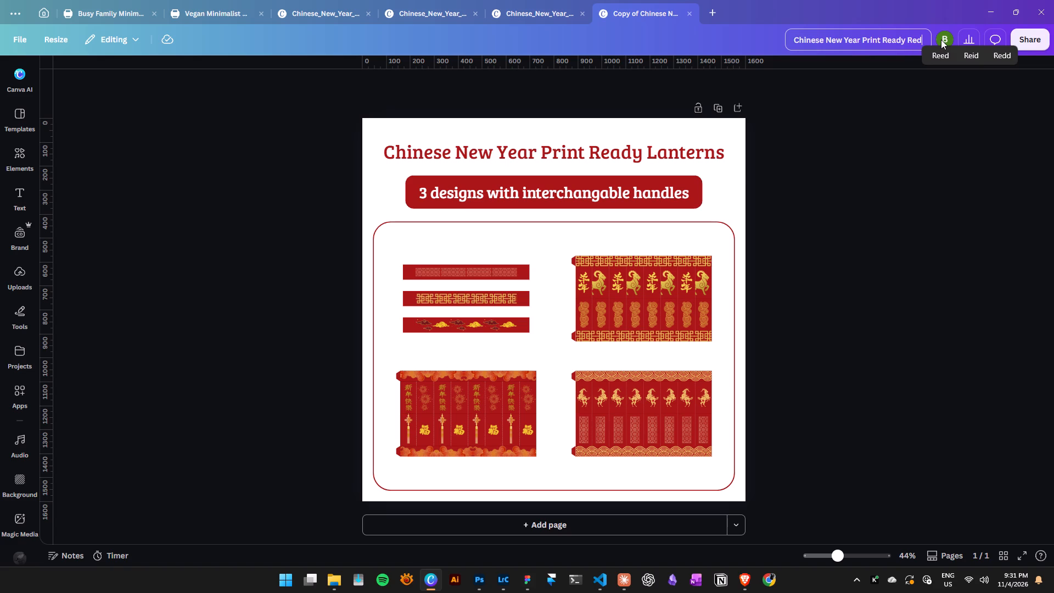
key(space)
text(Envelope Ang Pao)
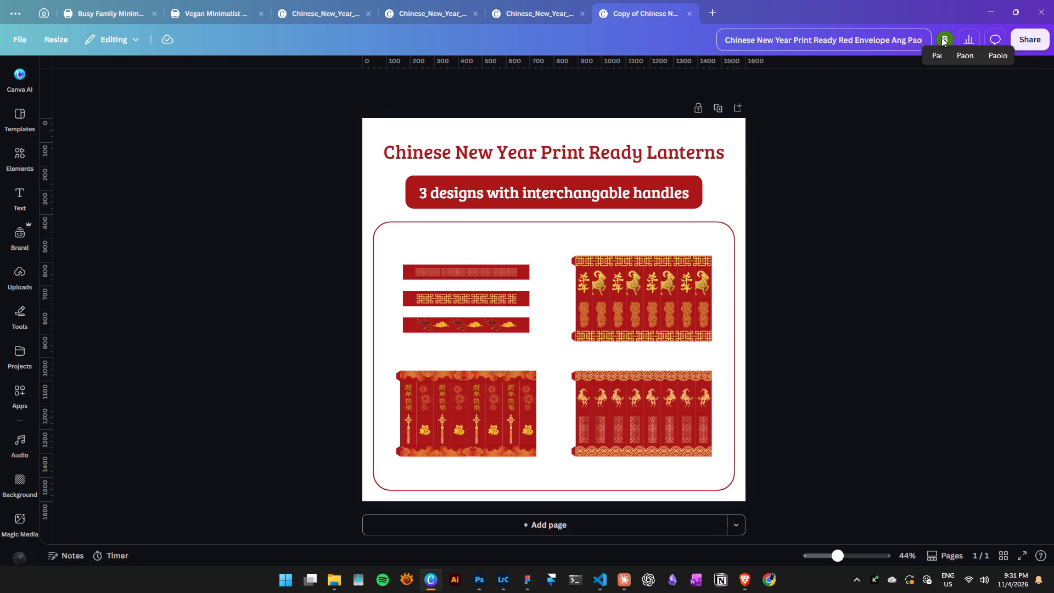
click(870, 103)
Change the copy's title text to "Chinese New Year Print Ready Ang Pao".
double_click(576, 156)
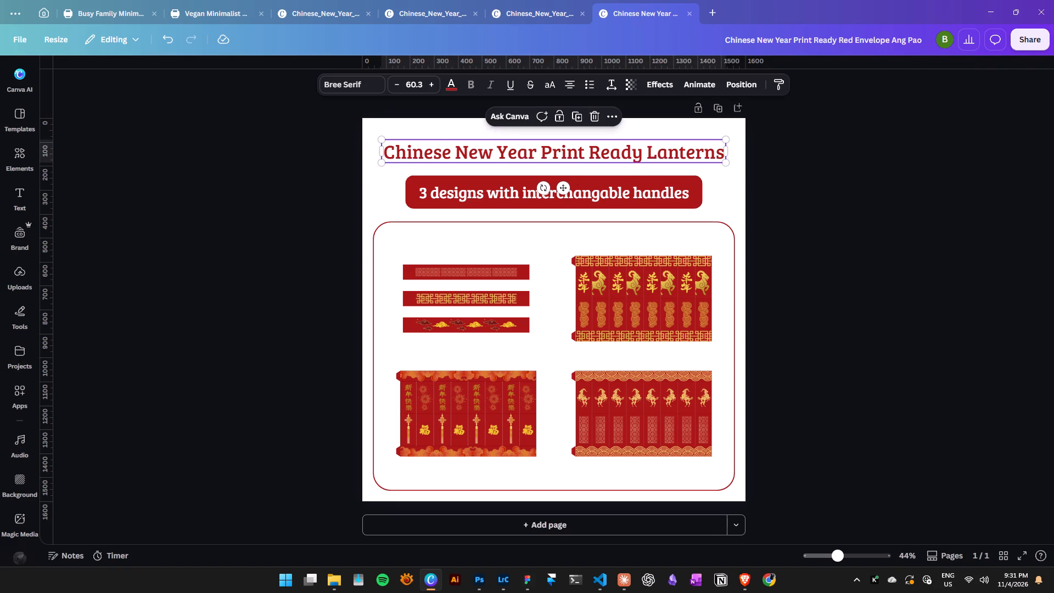
click(597, 154)
drag(644, 156, 816, 157)
key(space)
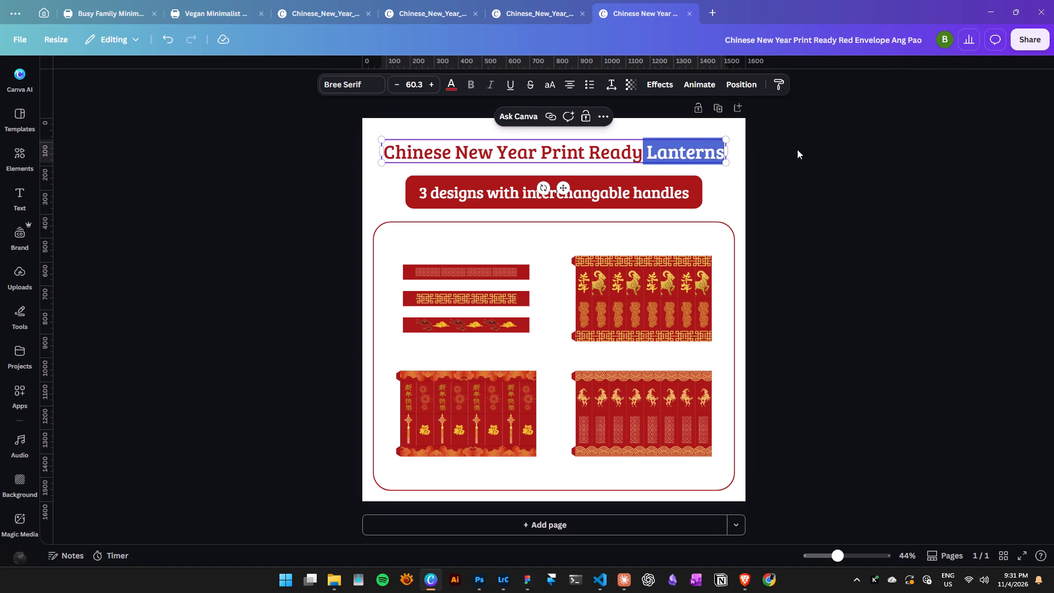
text(Ang Pao)
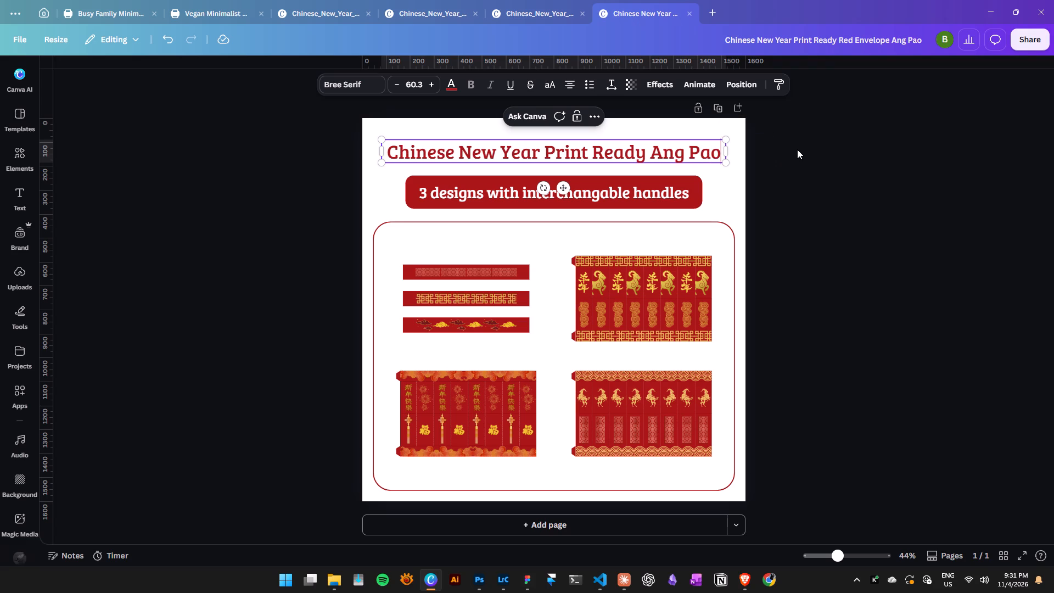
Change the red banner's text below the title to "3 designs to choose from".
double_click(608, 192)
click(522, 195)
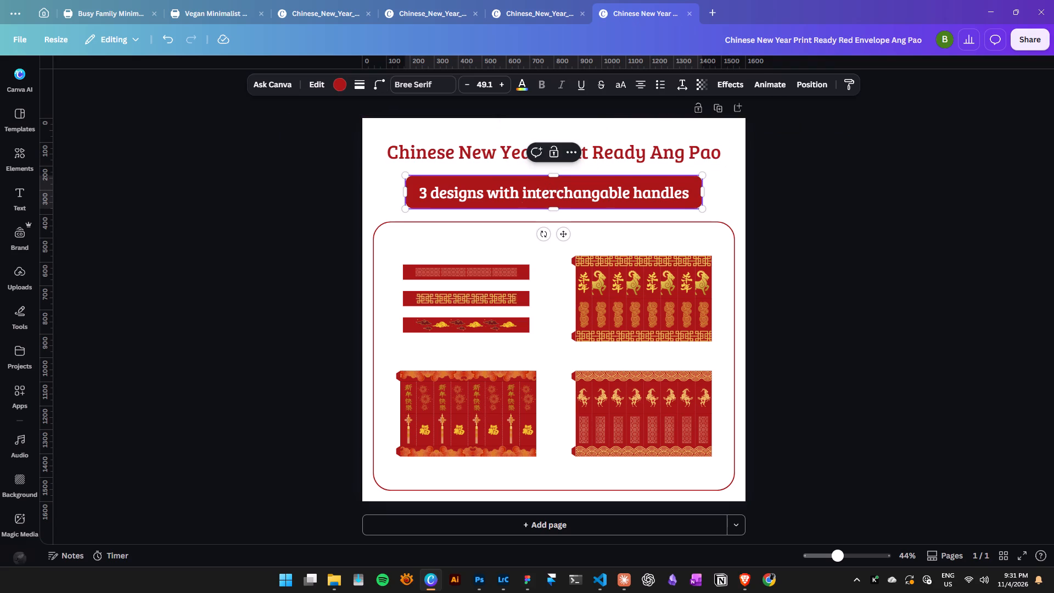
drag(490, 193, 760, 194)
text(to choose from)
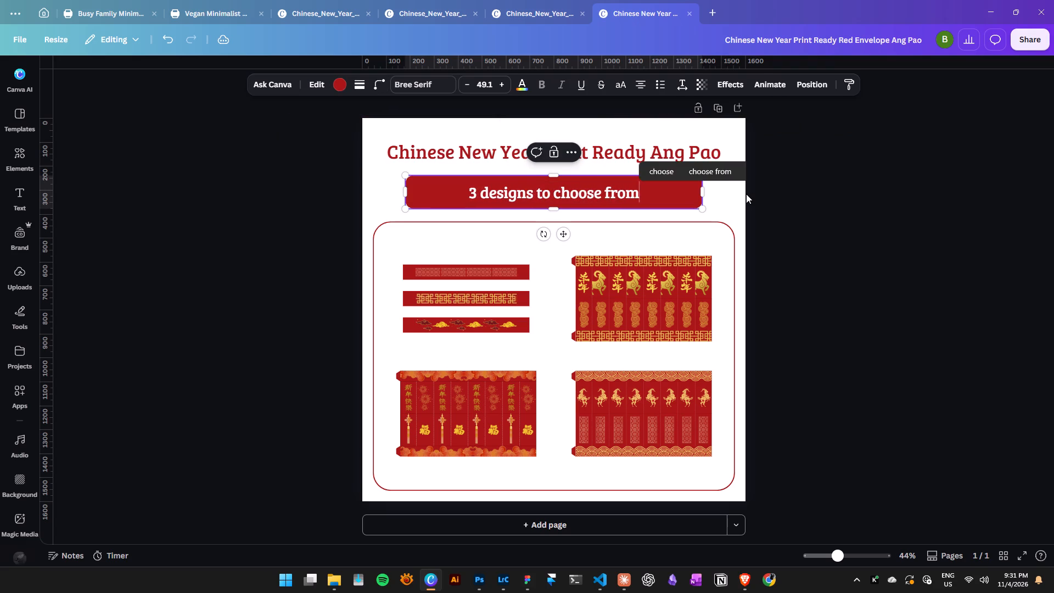
Narrow the red banner shape evenly so it fits closely around its text.
drag(704, 193, 703, 193)
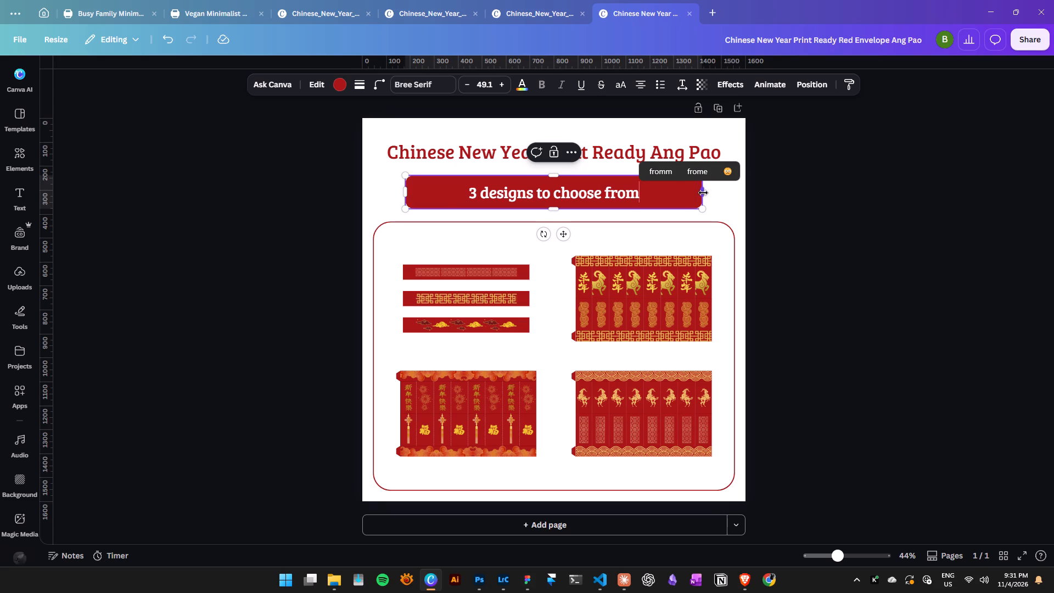
drag(703, 193, 655, 193)
click(881, 252)
Delete the handle strips and the three lantern images from inside the rounded frame.
click(448, 288)
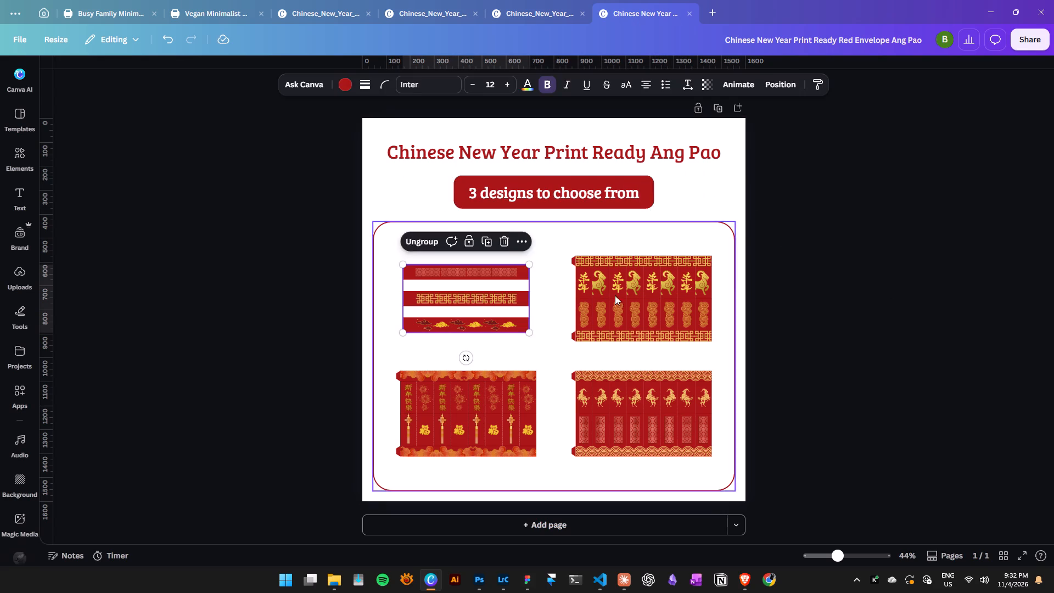
shift+click(635, 293)
shift+click(635, 416)
shift+click(488, 415)
key(BackSpace)
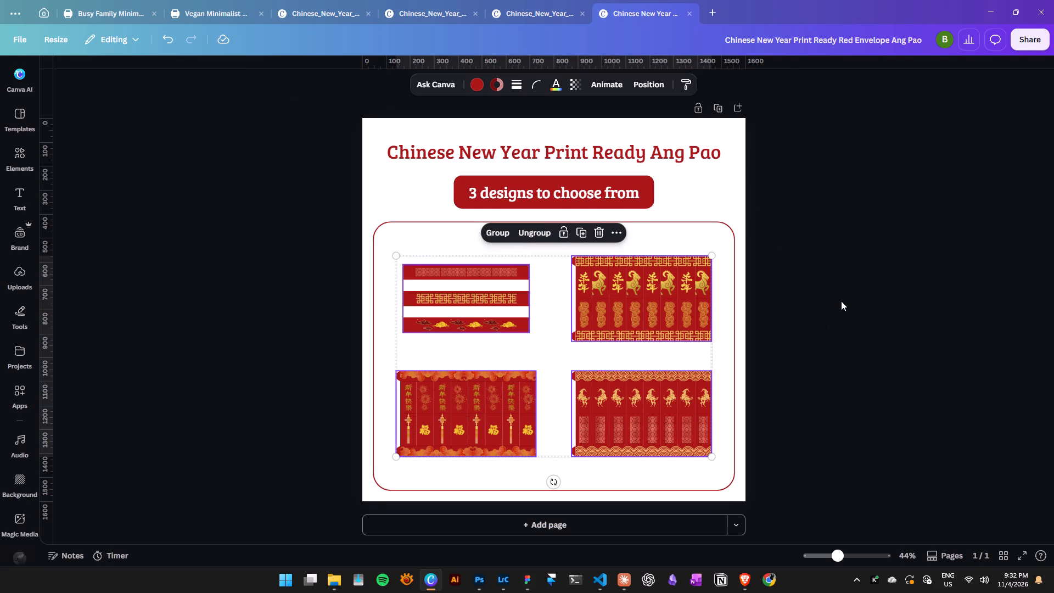
Group the envelope artwork in the Red_Envelope_Ang_Pao-3 design and copy it into the Ang Pao listing design.
click(343, 13)
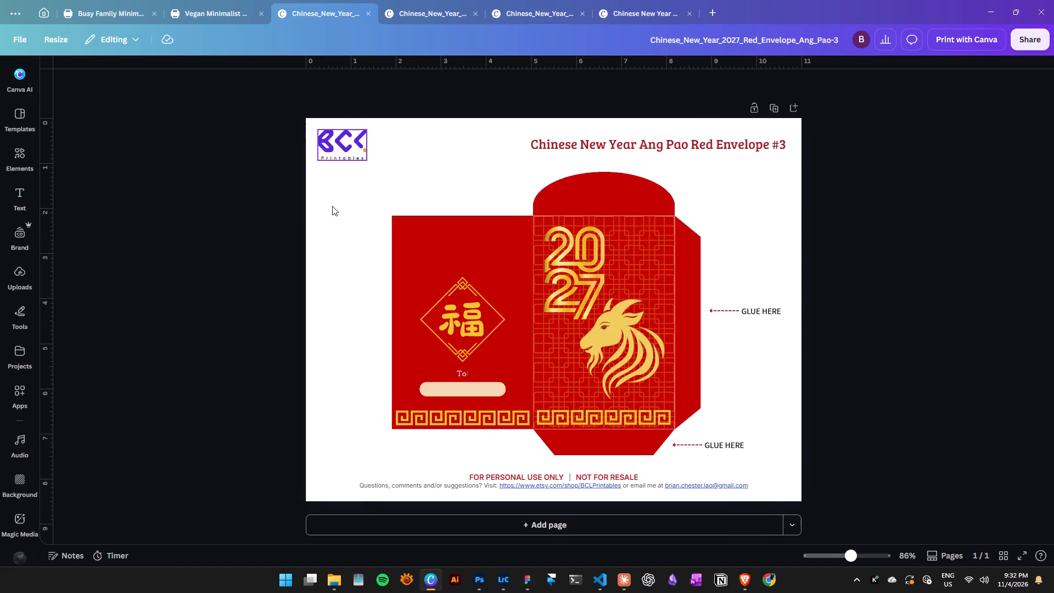
drag(338, 194, 664, 447)
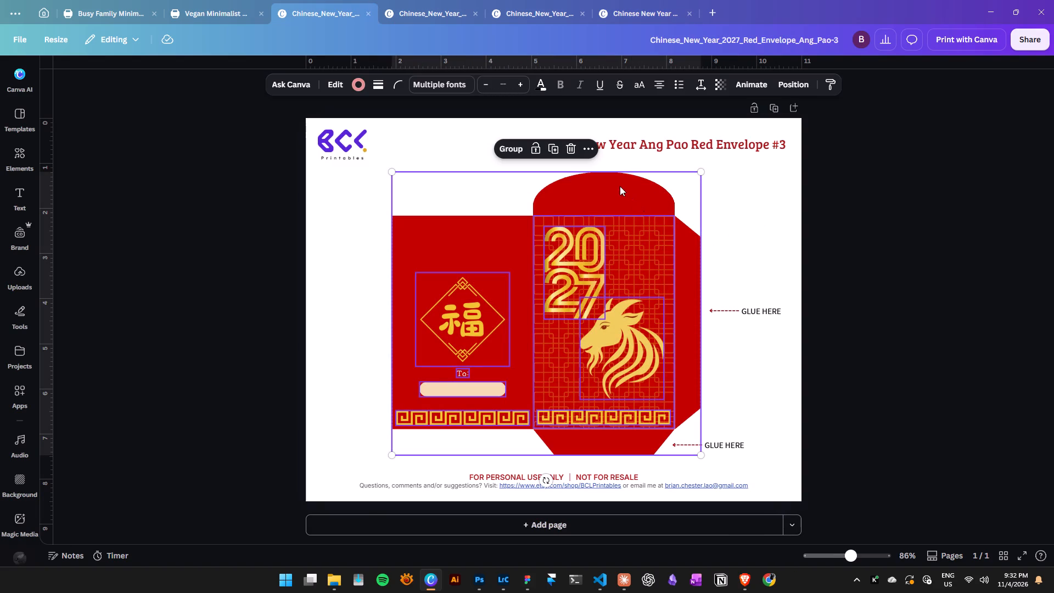
key(ctrl+g)
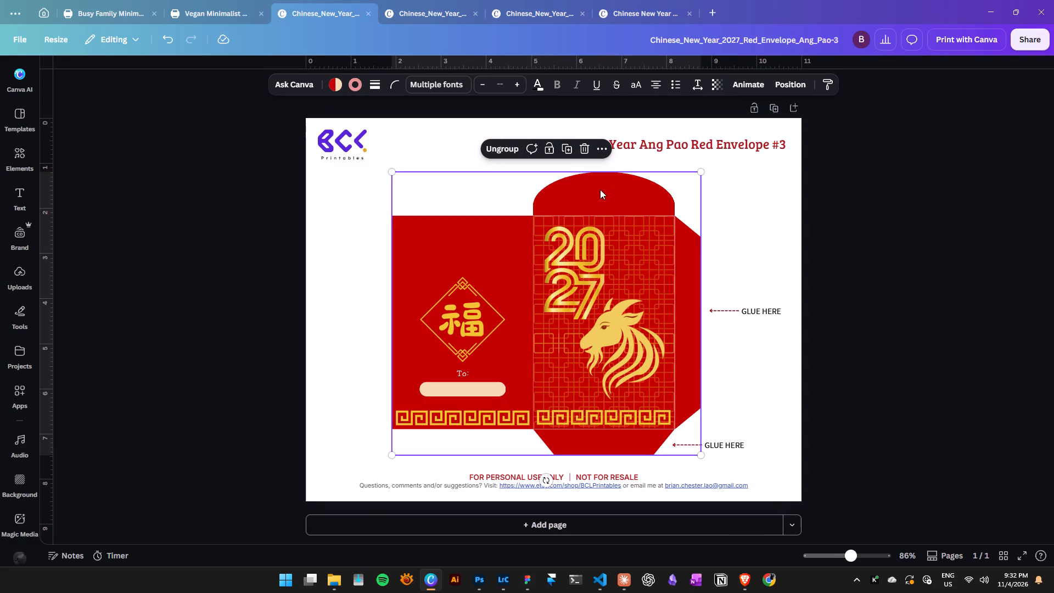
key(ctrl+c)
click(618, 5)
key(ctrl+v)
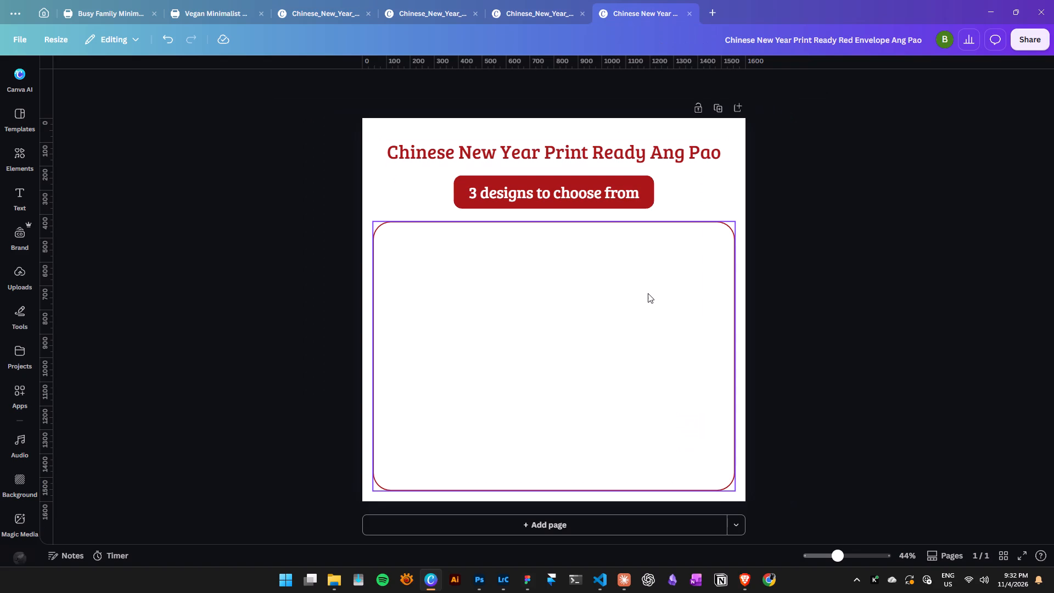
Place the pasted 2027 goat envelope at the left side of the frame, scaled down to about 480 px wide.
drag(496, 264, 491, 381)
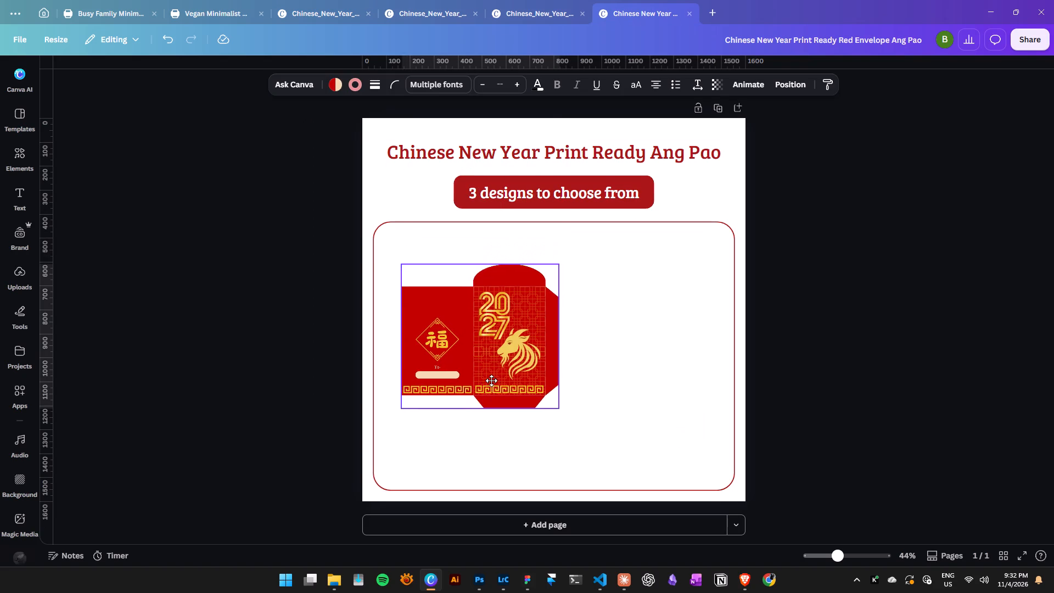
drag(491, 381, 472, 356)
drag(540, 239, 491, 271)
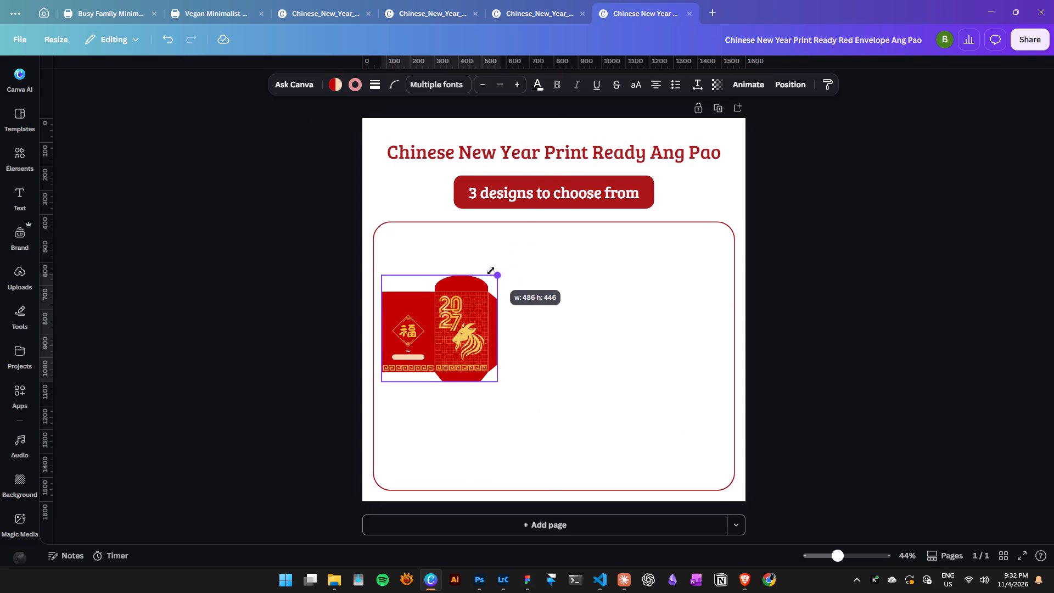
drag(491, 271, 490, 272)
Save and close the Red_Envelope_Ang_Pao-3 design.
click(333, 17)
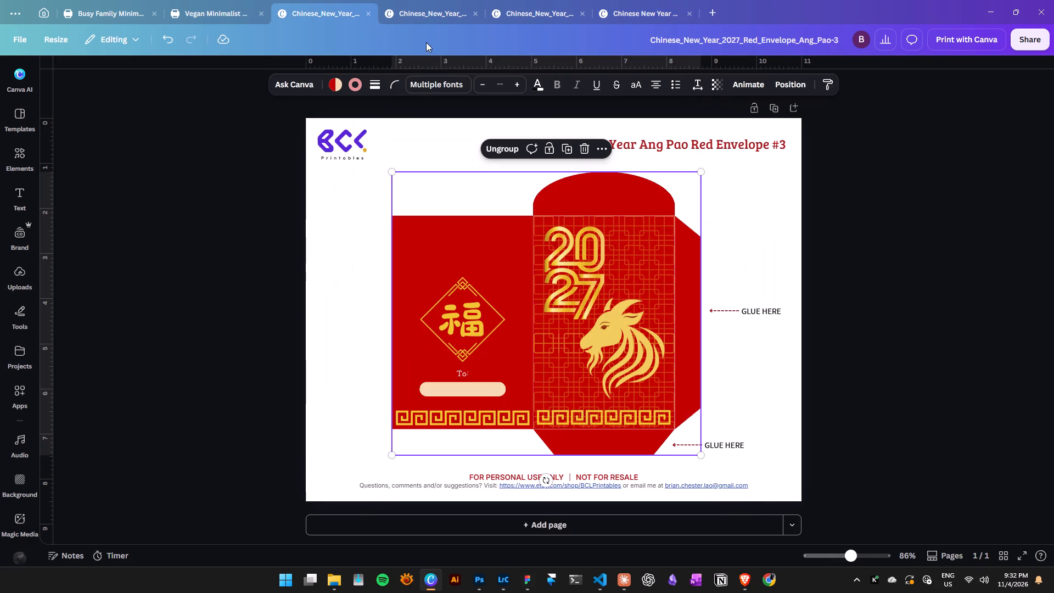
key(ctrl+s)
click(366, 16)
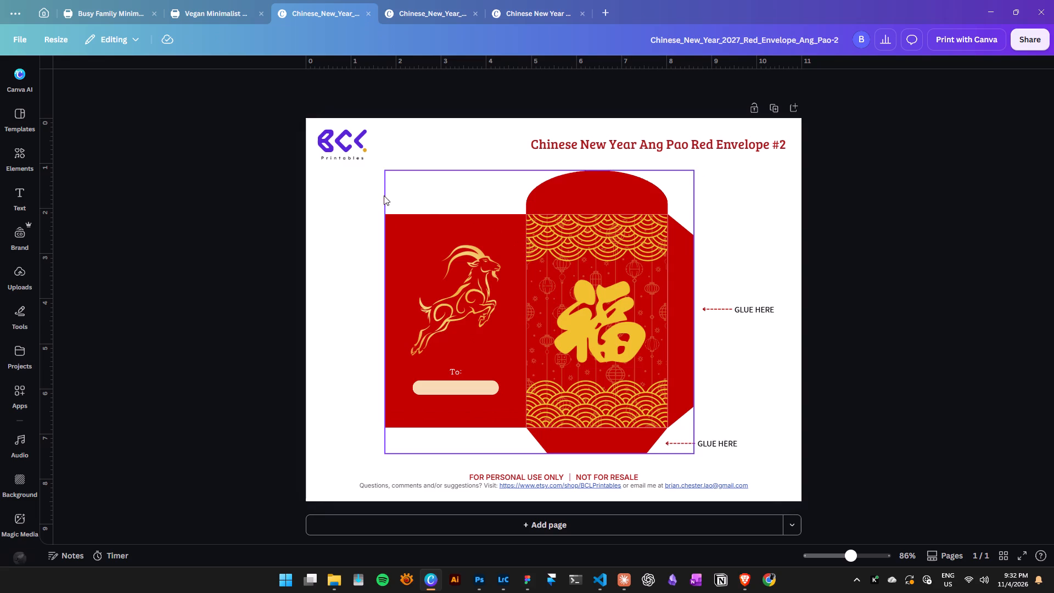
Group the envelope artwork in the Red_Envelope_Ang_Pao-2 design and copy it into the Ang Pao listing design.
drag(352, 181, 690, 432)
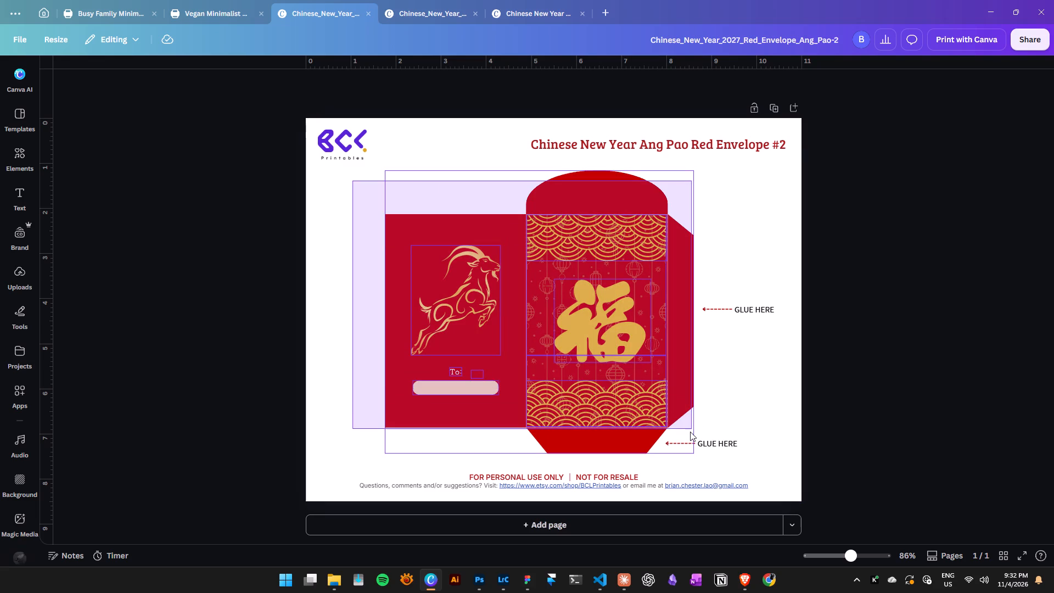
drag(690, 432, 687, 435)
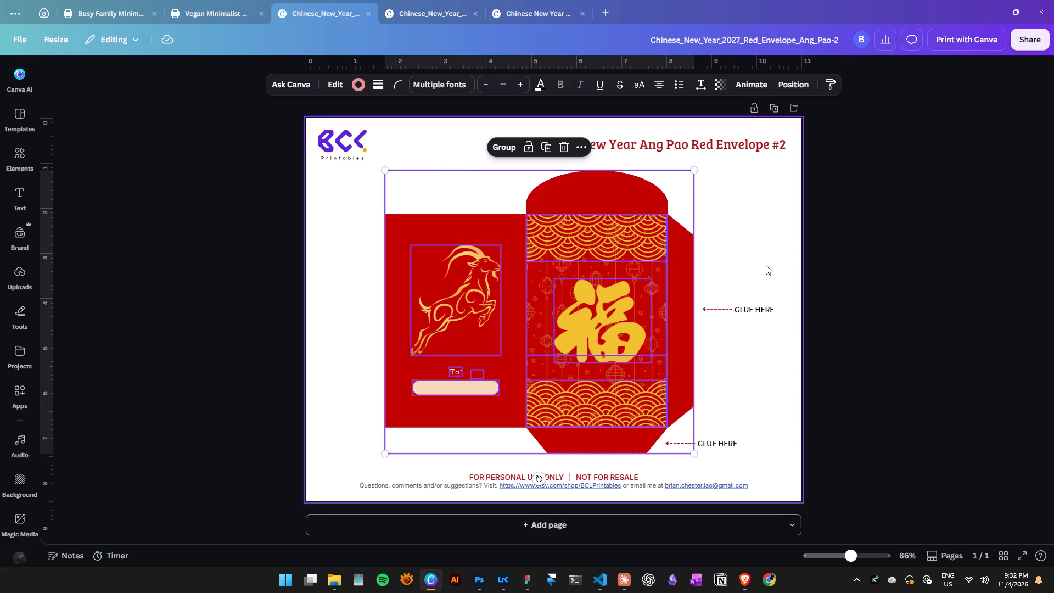
key(ctrl+g)
key(ctrl+c)
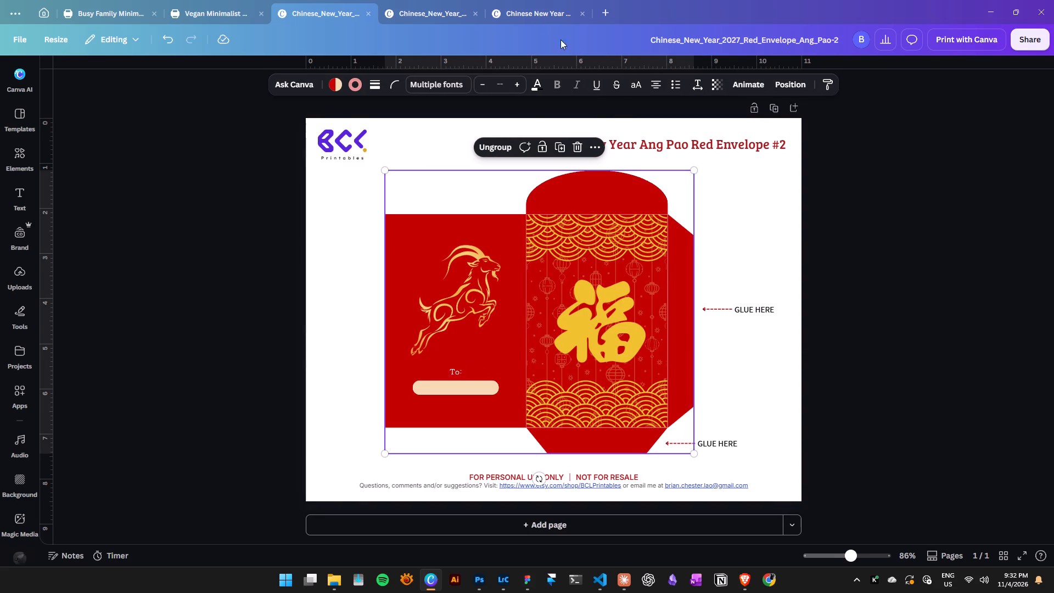
click(535, 13)
key(ctrl+v)
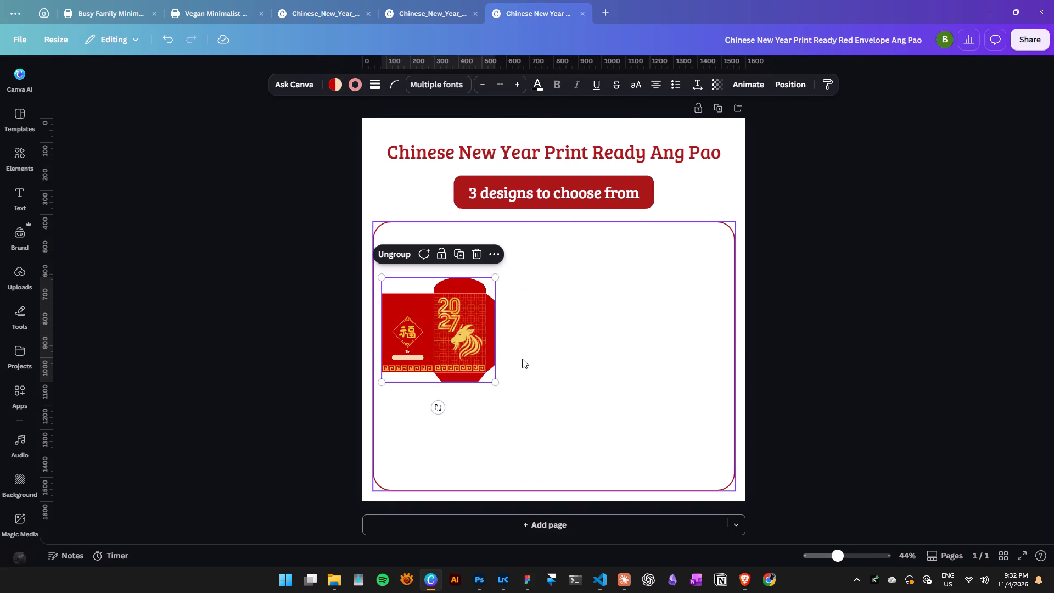
Place the second envelope to the right of the first, aligned with its top edge and scaled down to the same size.
drag(496, 232, 607, 366)
drag(674, 421, 636, 404)
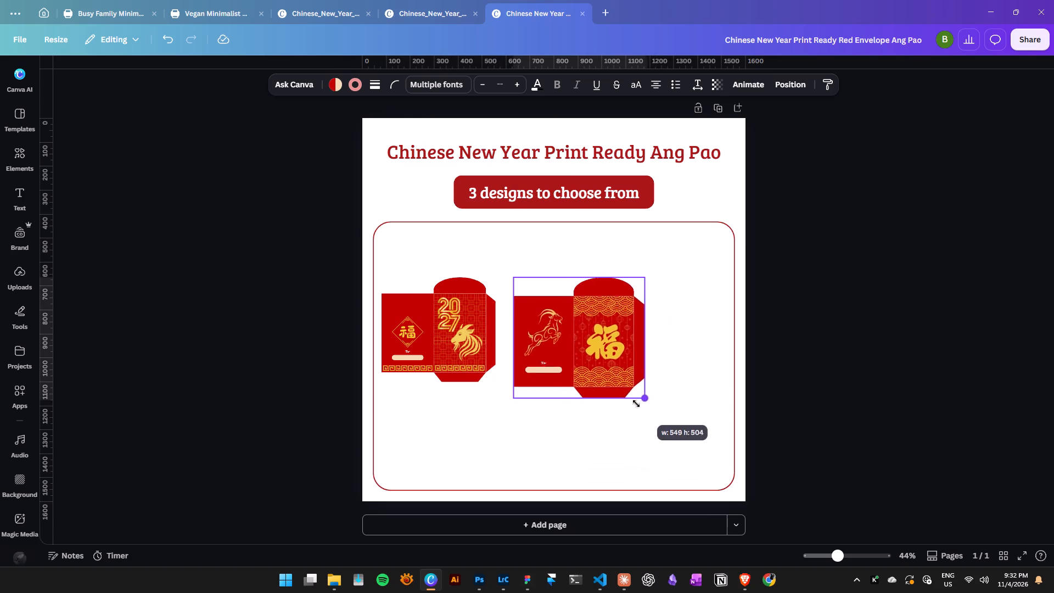
drag(636, 404, 618, 392)
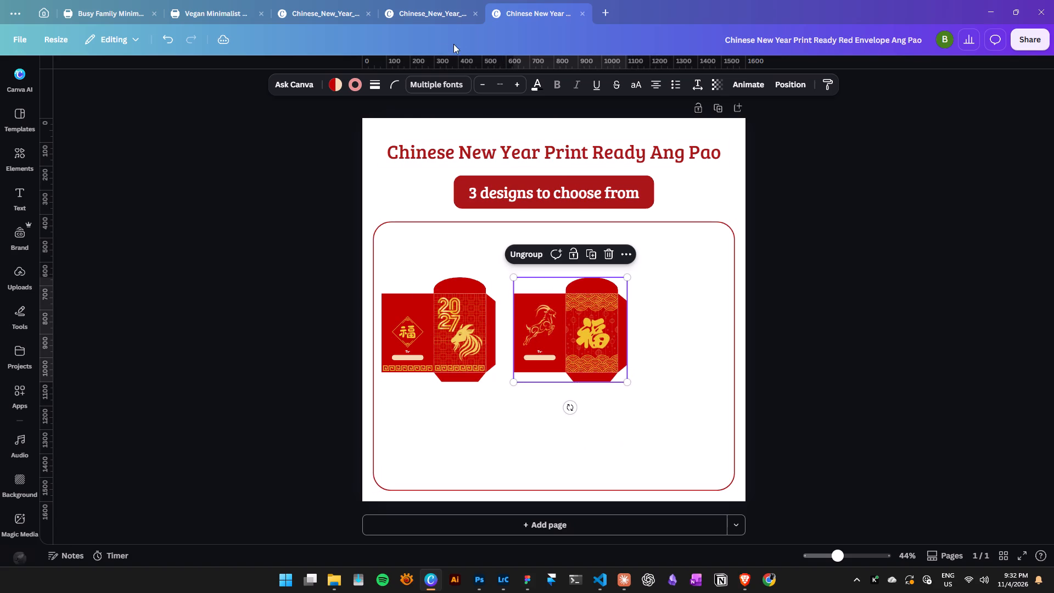
Close the Red_Envelope_Ang_Pao-2 design.
click(350, 11)
click(368, 14)
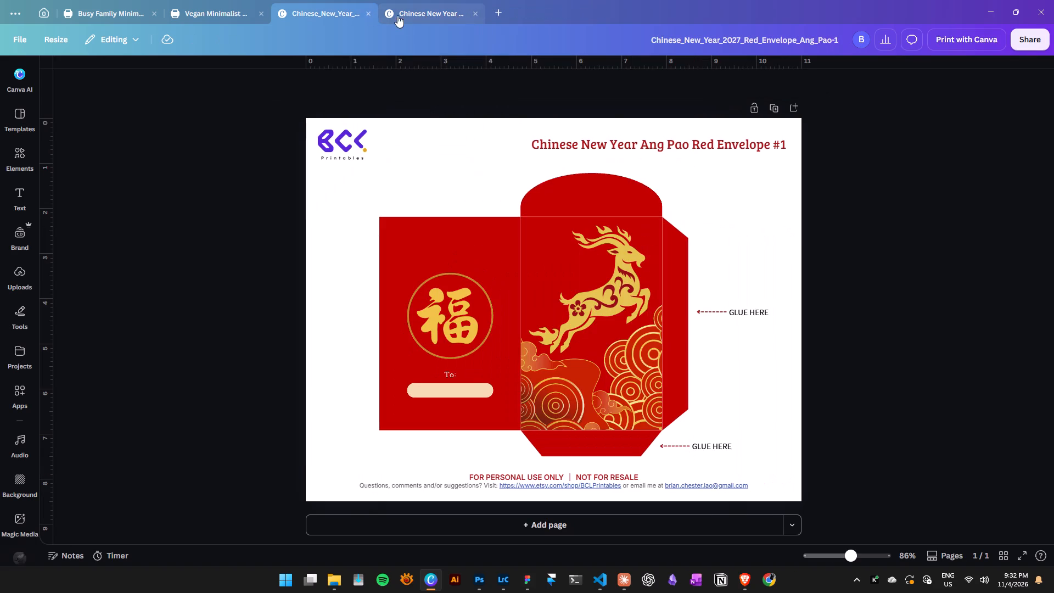
Group the envelope artwork in the Red_Envelope_Ang_Pao-1 design and copy it into the Ang Pao listing design.
click(406, 11)
click(333, 8)
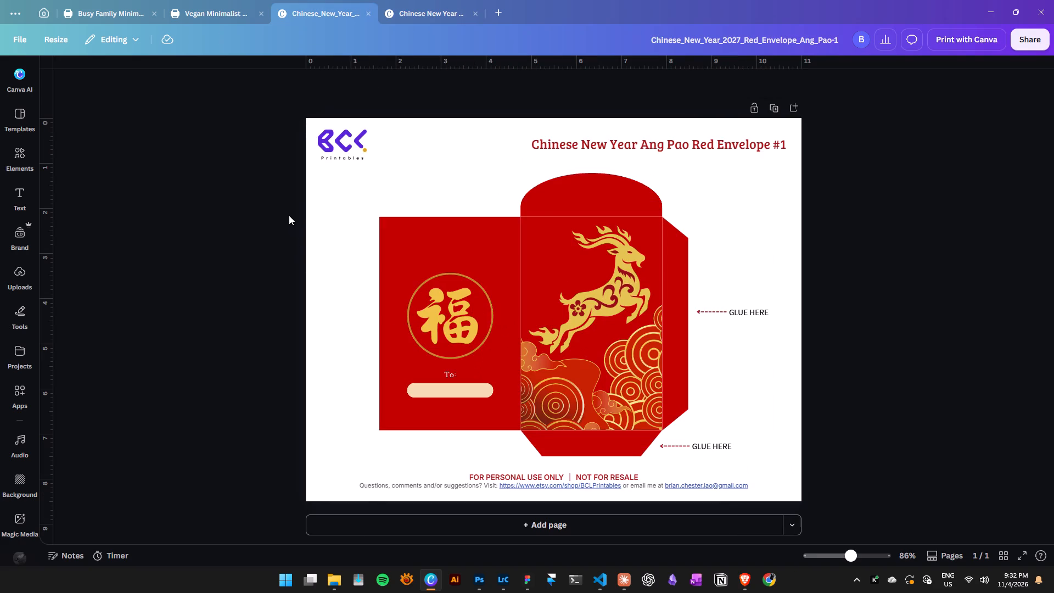
drag(287, 189, 682, 437)
key(ctrl+g)
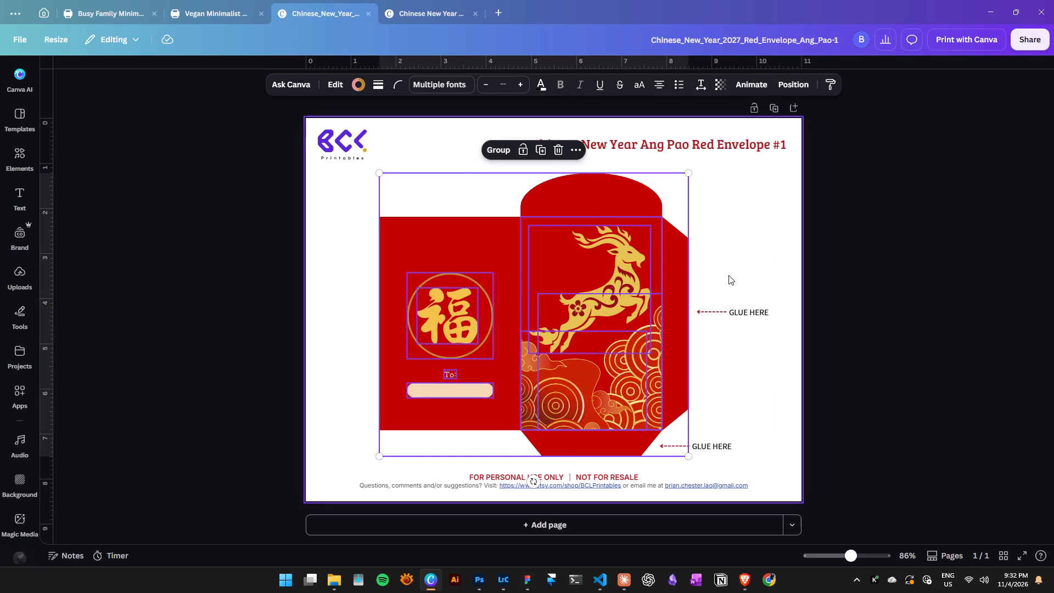
key(ctrl+c)
click(450, 11)
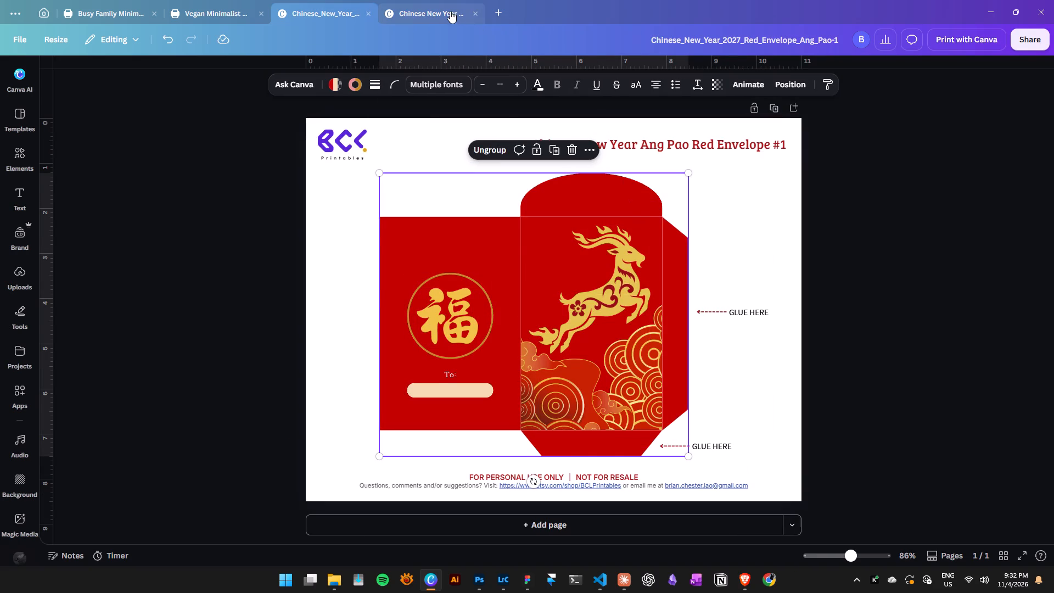
key(ctrl+v)
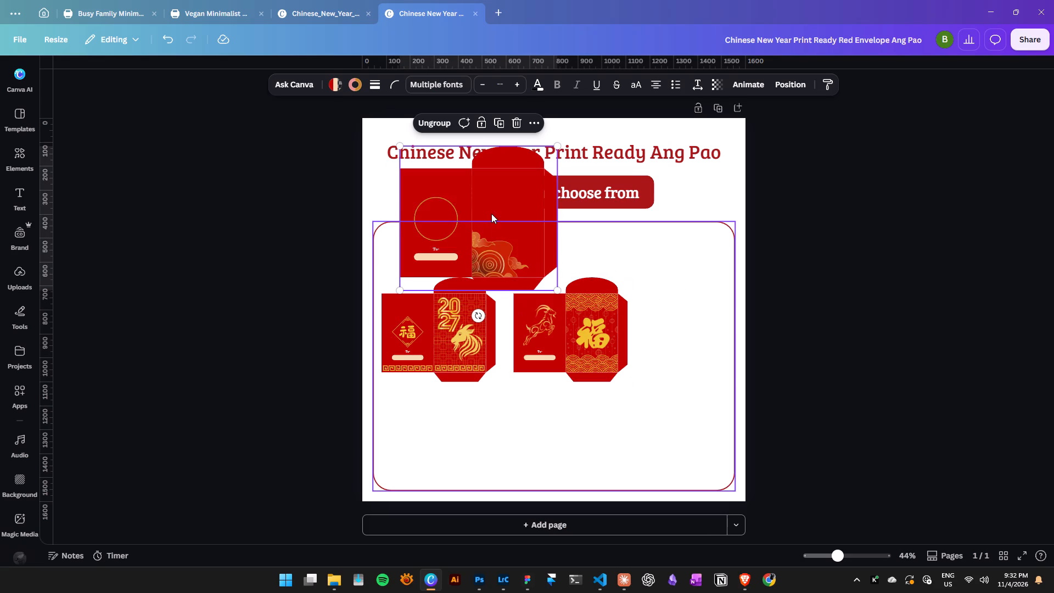
Scale the pasted leaping-goat envelope down to about 476 × 437, matching the size of the other two envelopes.
drag(491, 206, 624, 417)
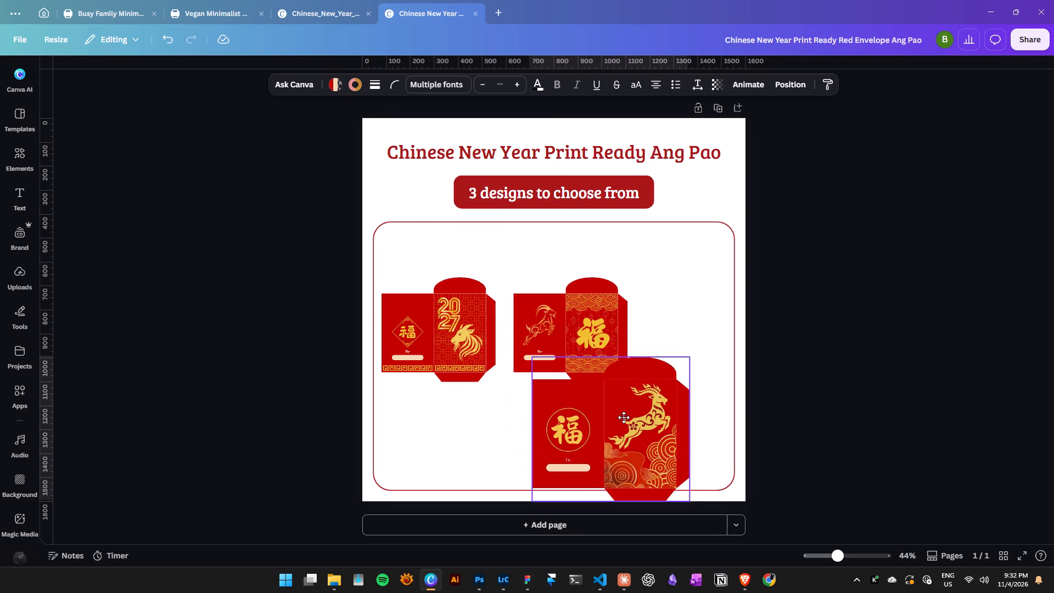
drag(624, 417, 625, 417)
drag(638, 412, 693, 331)
drag(586, 423, 639, 394)
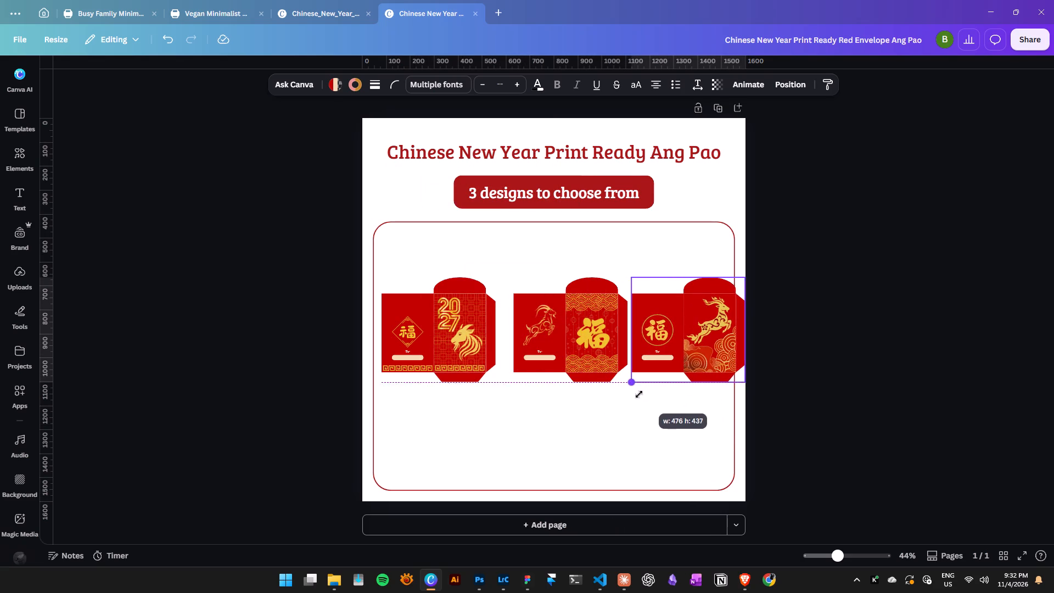
drag(639, 394, 637, 395)
Arrange the envelopes in a triangle inside the frame: 2027 design upper left, 福-front design upper right, leaping-goat design bottom centre.
drag(682, 336, 552, 423)
drag(581, 292, 663, 255)
drag(480, 318, 488, 309)
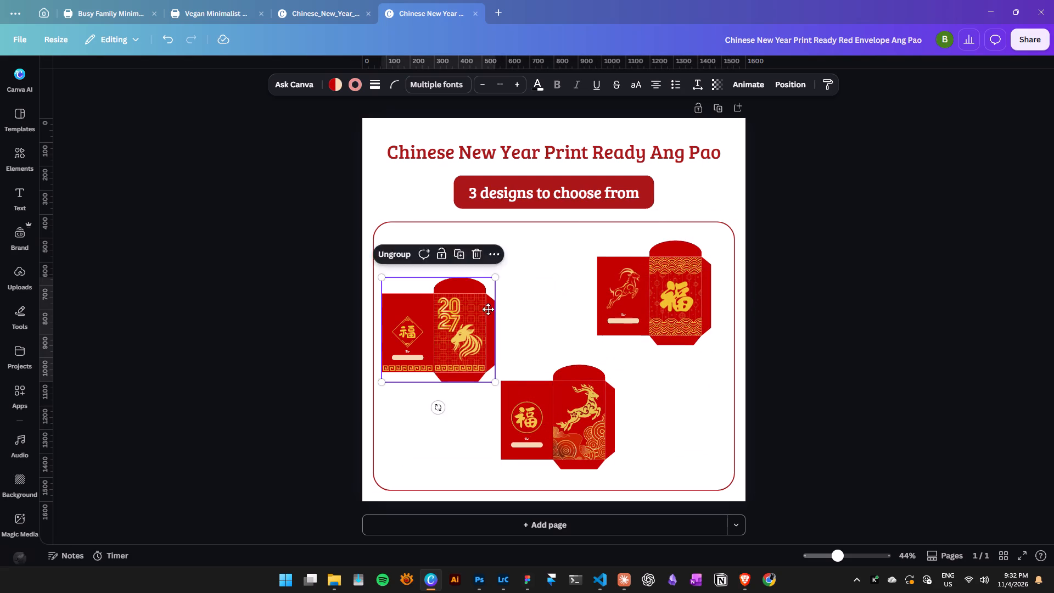
drag(488, 309, 506, 282)
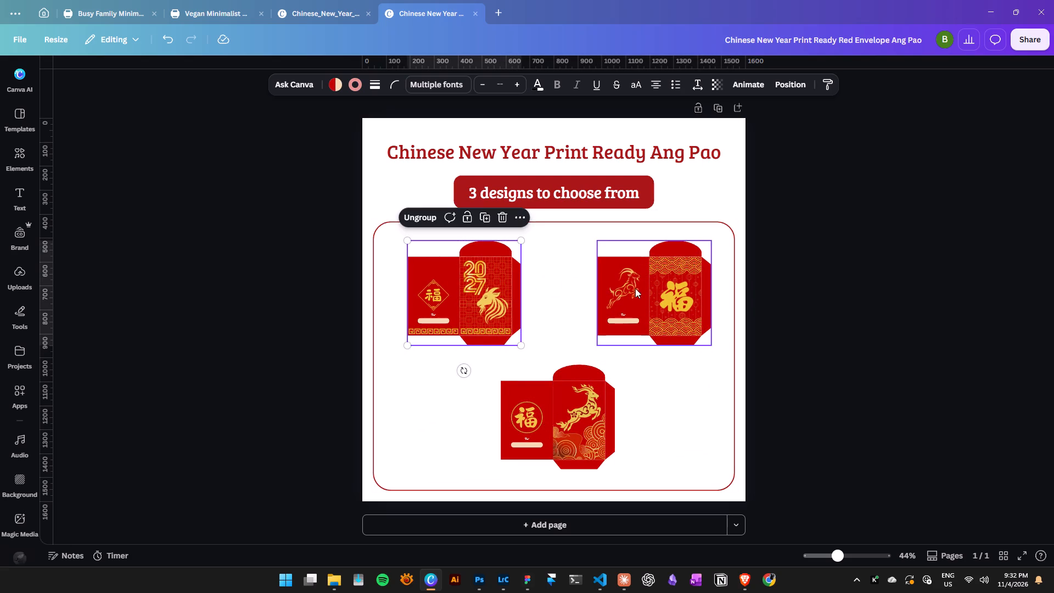
click(655, 290)
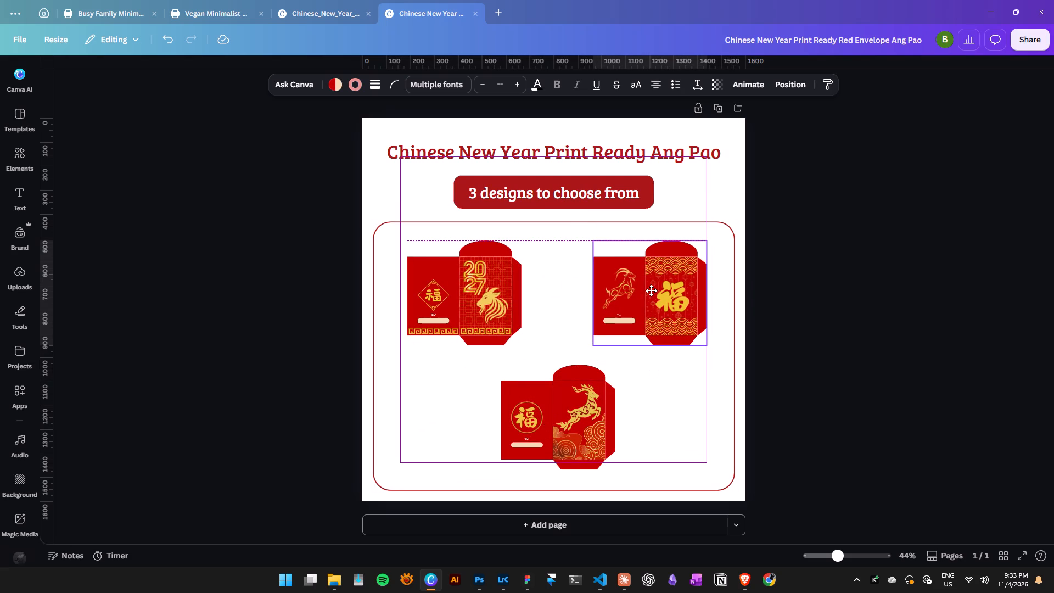
drag(481, 306, 476, 306)
click(564, 421)
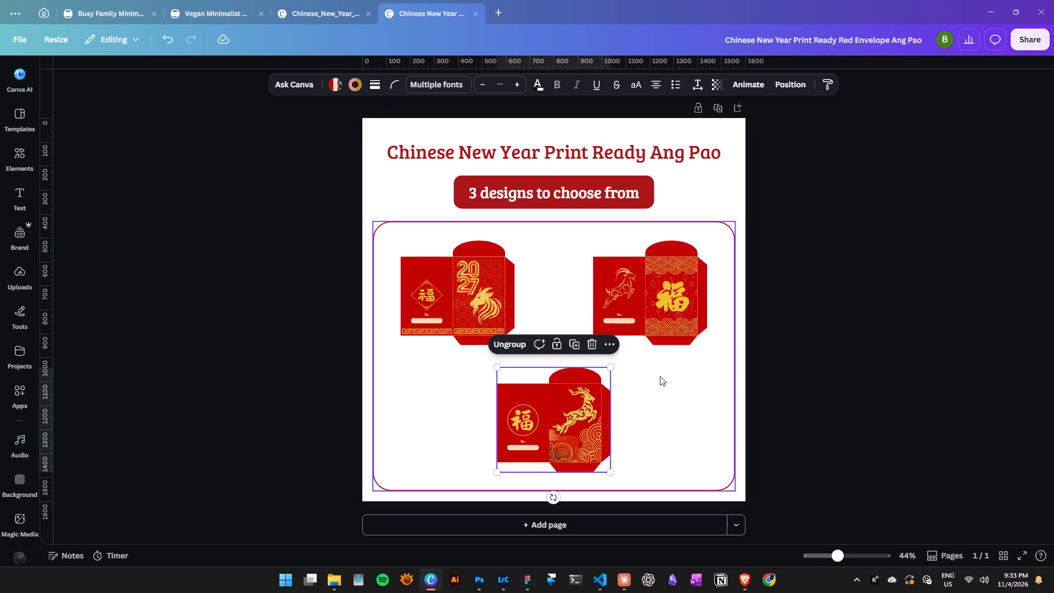
click(848, 350)
Select the two upper envelopes together and nudge them slightly down within the frame.
click(677, 309)
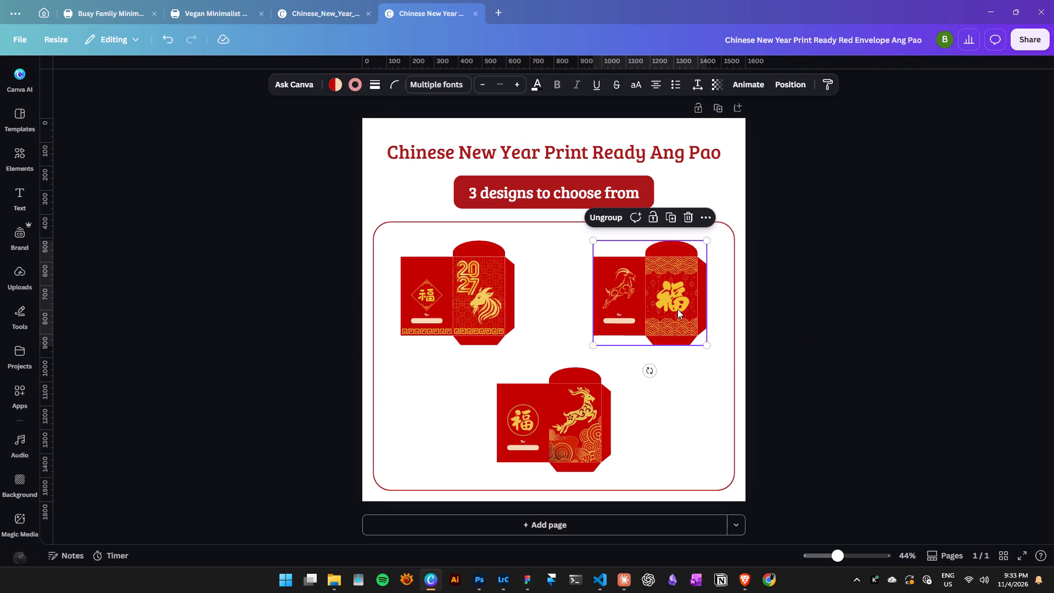
shift+click(491, 303)
key(Left)
key(Down)
key(Down)
key(Down)
key(Down)
key(Down)
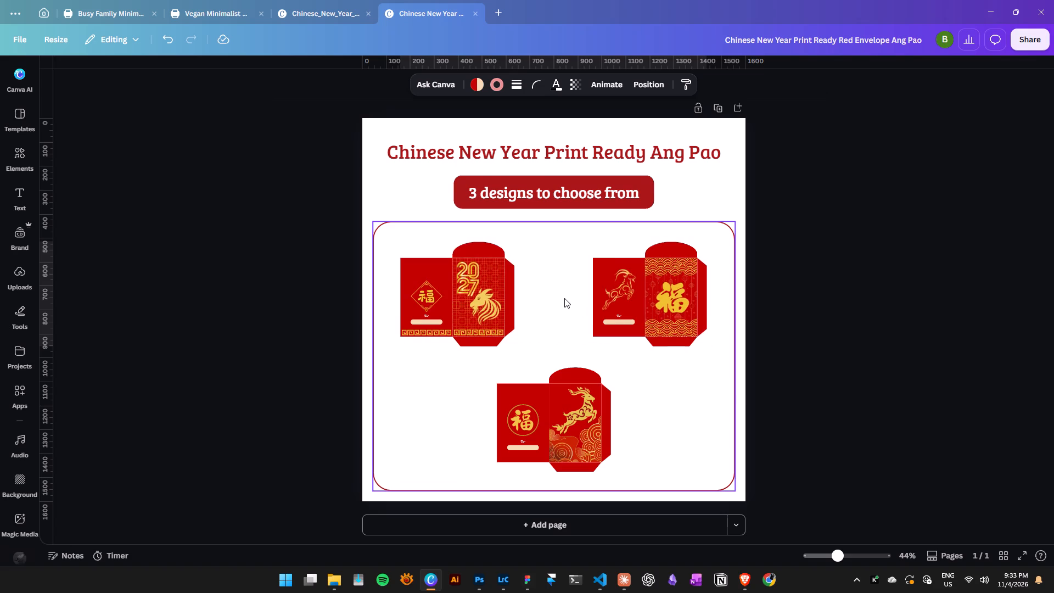
key(Down)
key(Down)
key(Down)
key(Down)
key(Down)
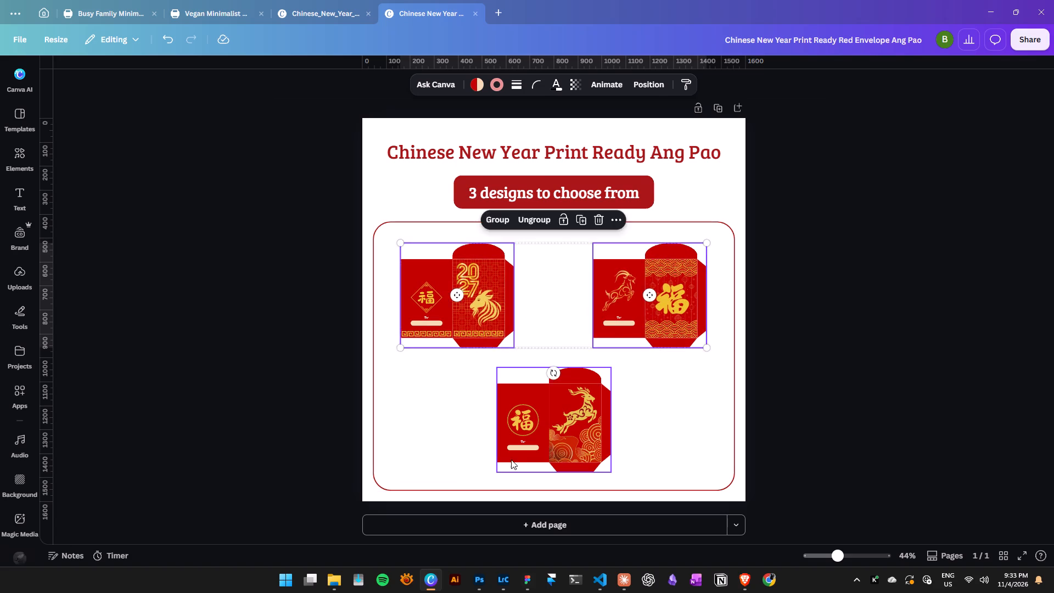
Nudge the bottom leaping-goat envelope slightly up and save the listing design.
click(511, 459)
key(Up)
key(Up)
key(Up)
key(Up)
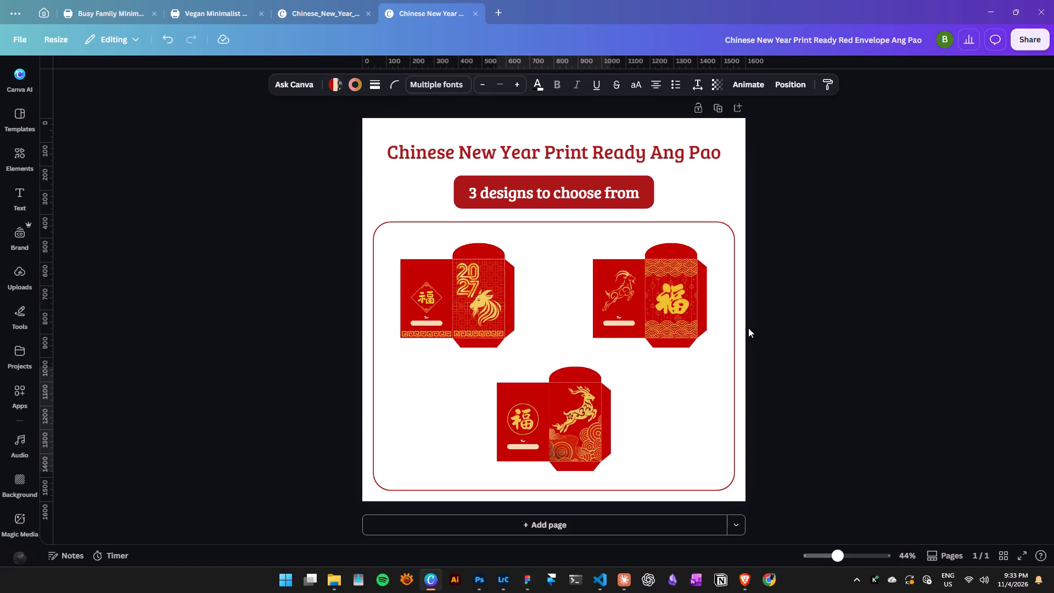
key(Up)
key(Up)
key(Up)
key(ctrl+s)
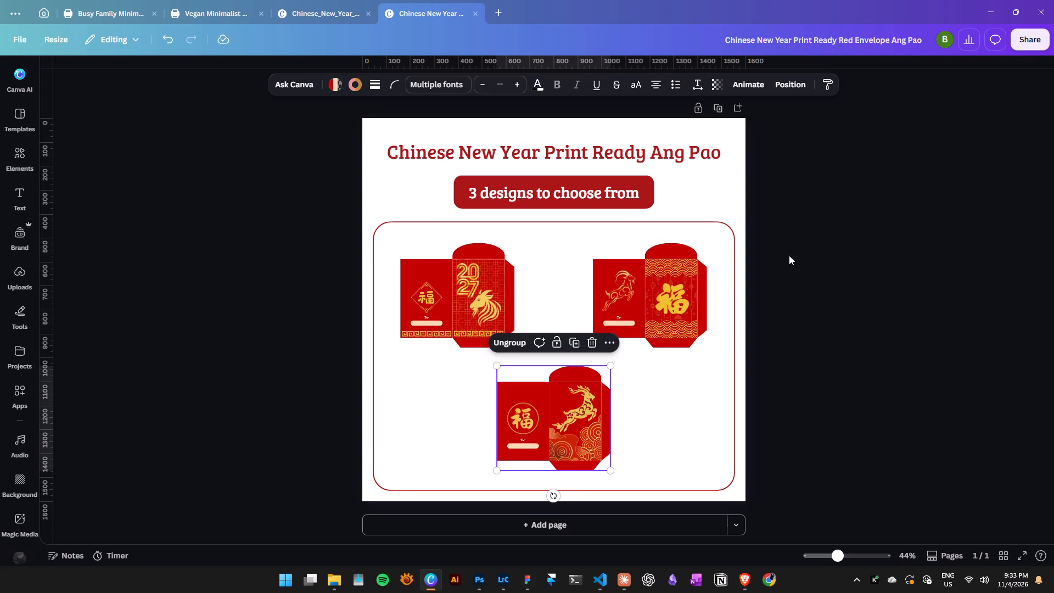
Download the listing design as a PNG at an increased size, saved as Chinese New Year Print Ready Red Envelope Ang Pao.png in Downloads.
click(1023, 39)
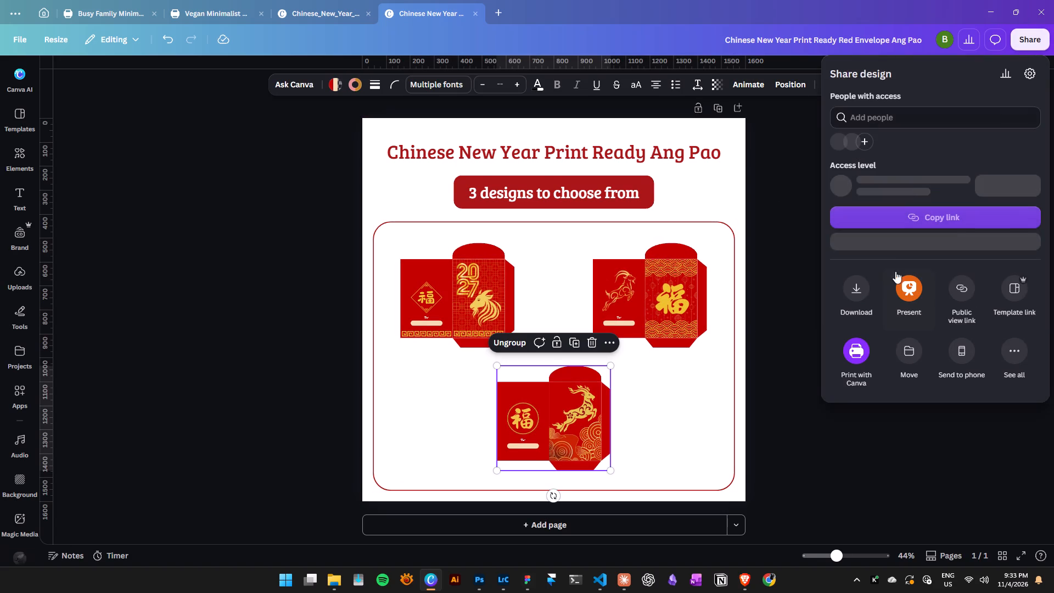
click(862, 293)
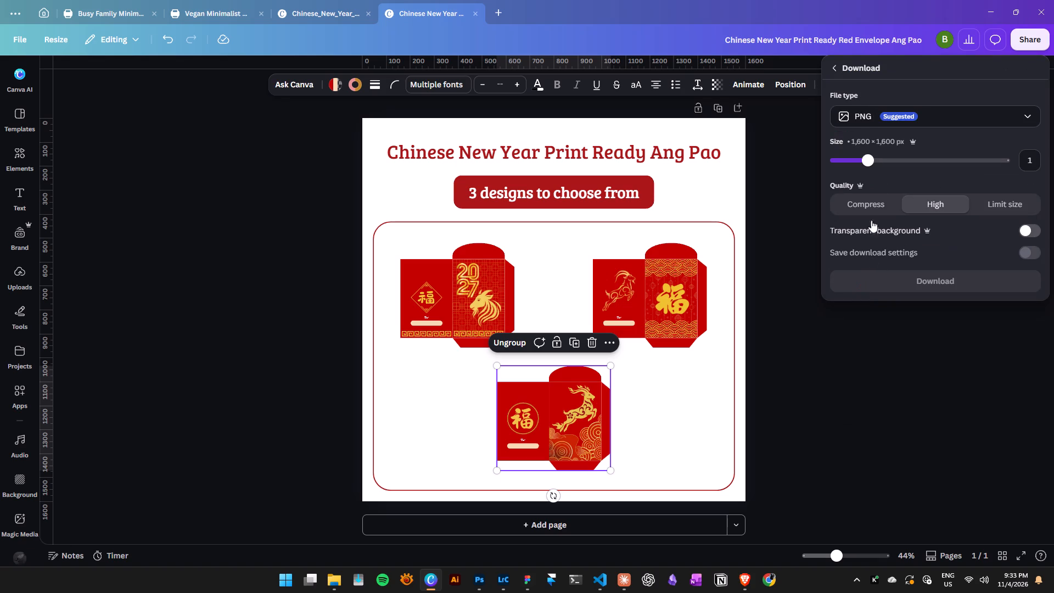
drag(868, 163, 884, 170)
click(917, 273)
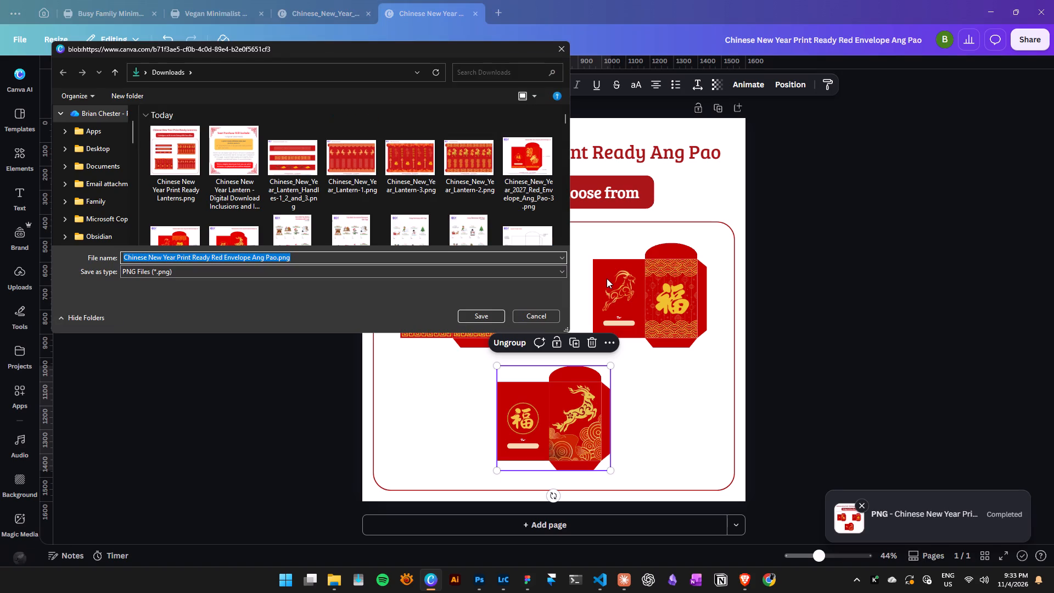
click(468, 315)
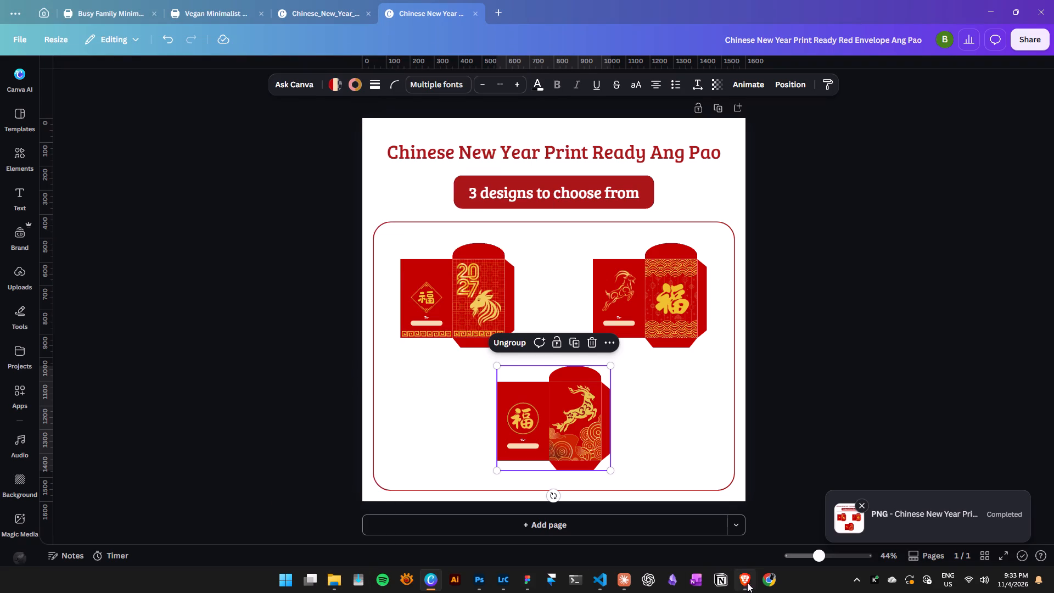
Switch to the Etsy listing editor in Brave and delete the featured photo of the old three-envelope image.
click(748, 583)
click(382, 195)
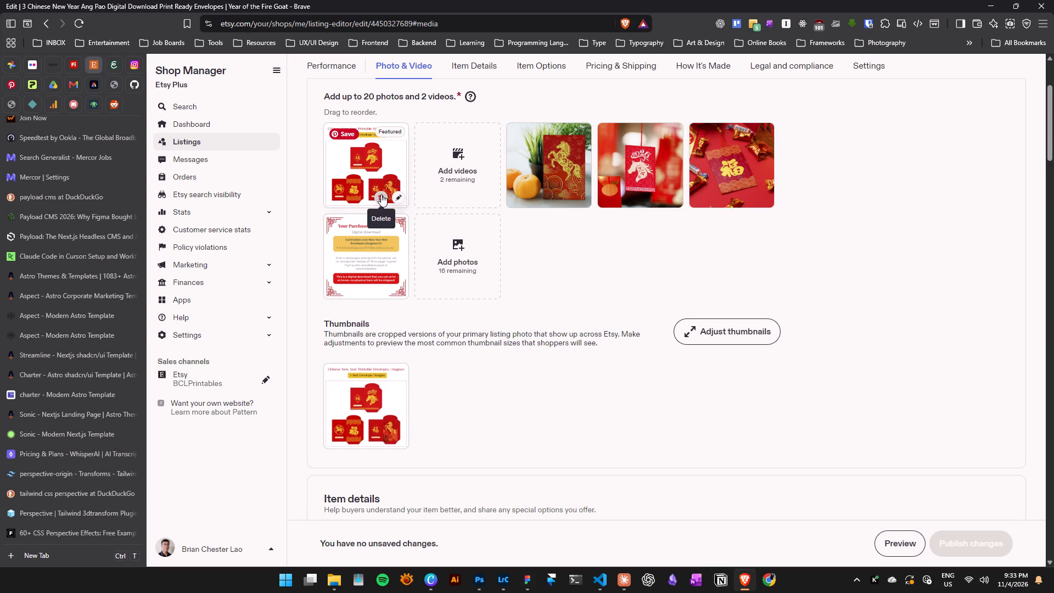
Examine the listing's "Your Purchase Will Include" photo at full size and close the preview.
click(734, 173)
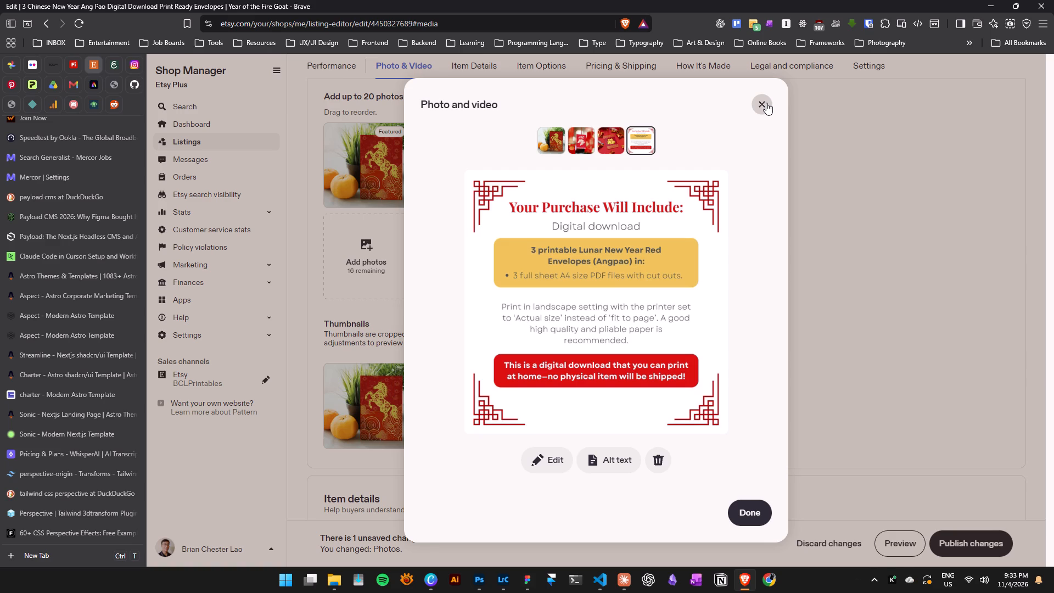
click(766, 103)
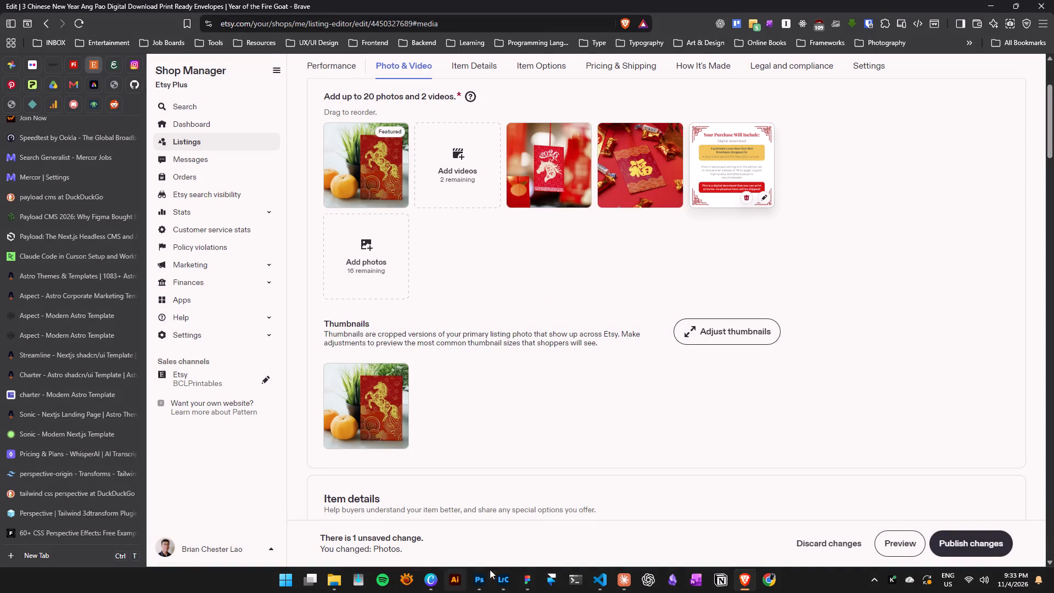
Open Chinese New Year Lantern - Digital Download Inclusions and Instructions.png from the Downloads folder to review its wording, then close it.
click(336, 582)
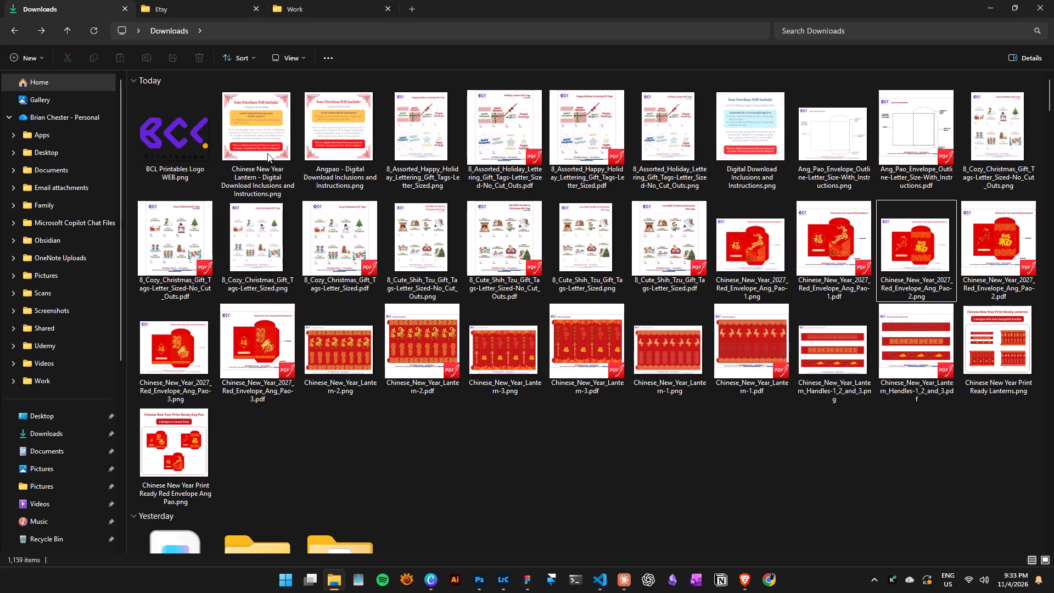
click(265, 153)
click(355, 181)
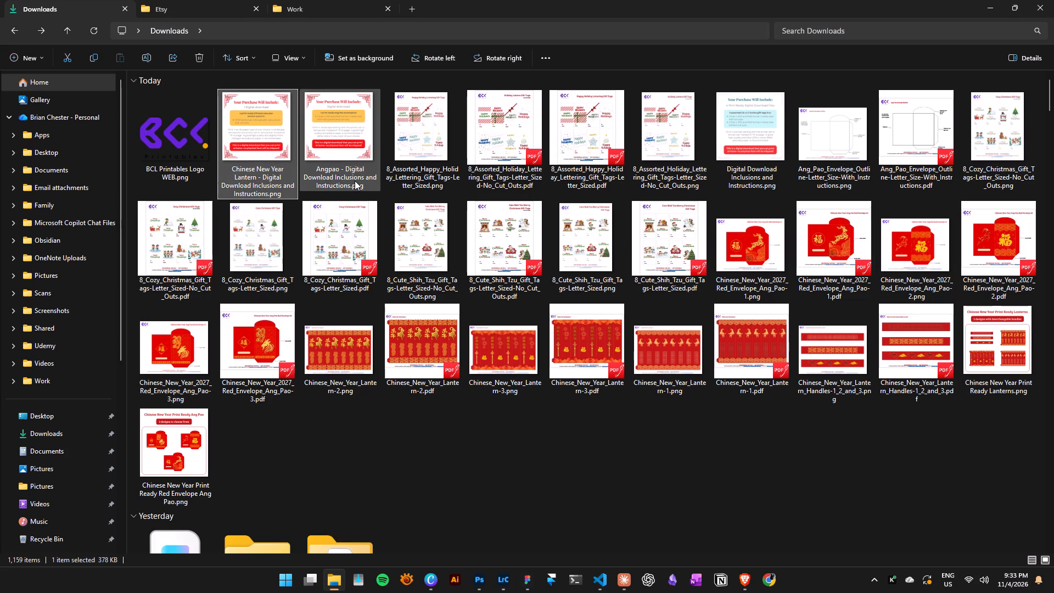
double_click(239, 146)
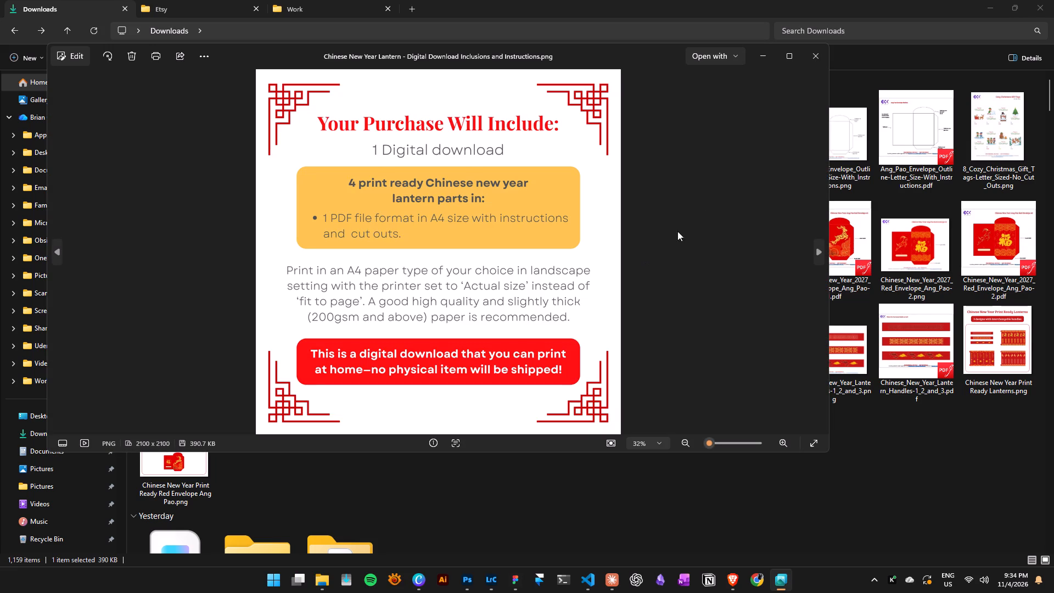
click(808, 57)
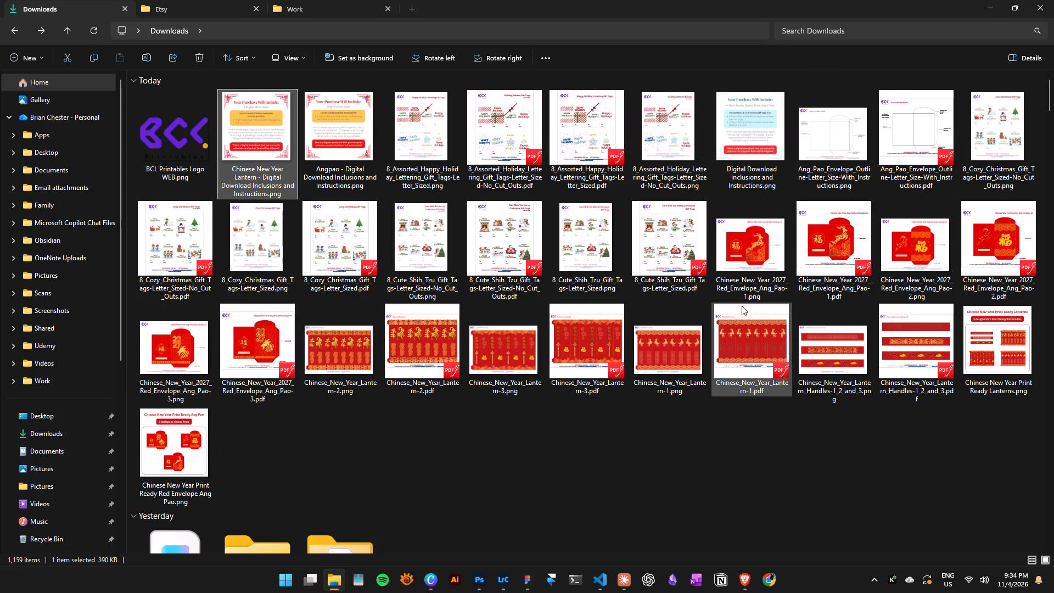
click(840, 241)
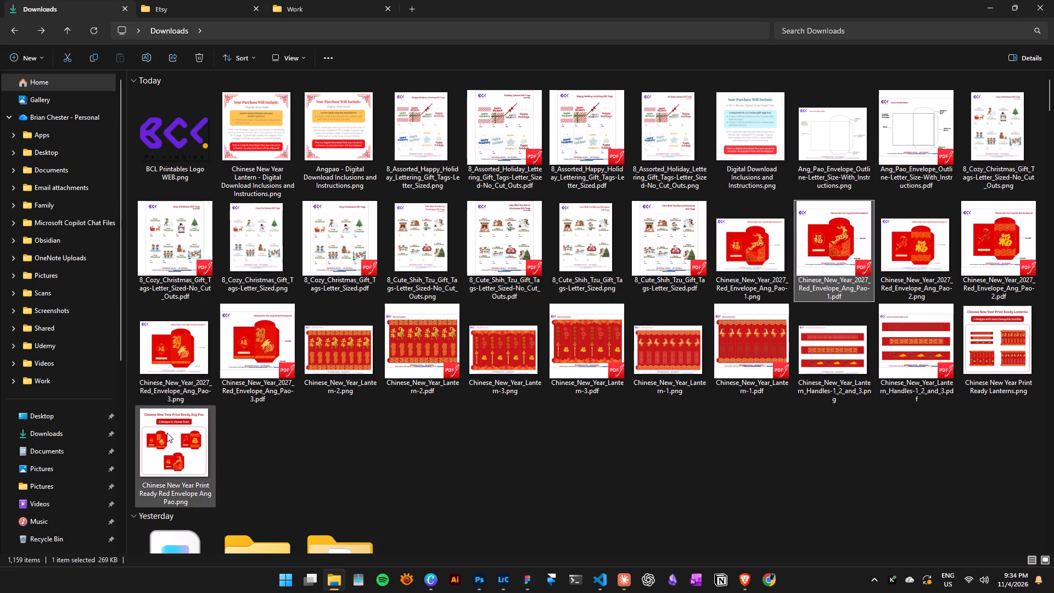
Add Chinese New Year Print Ready Red Envelope Ang Pao.png to the Etsy listing photos and make it the first, featured photo.
drag(165, 441, 615, 504)
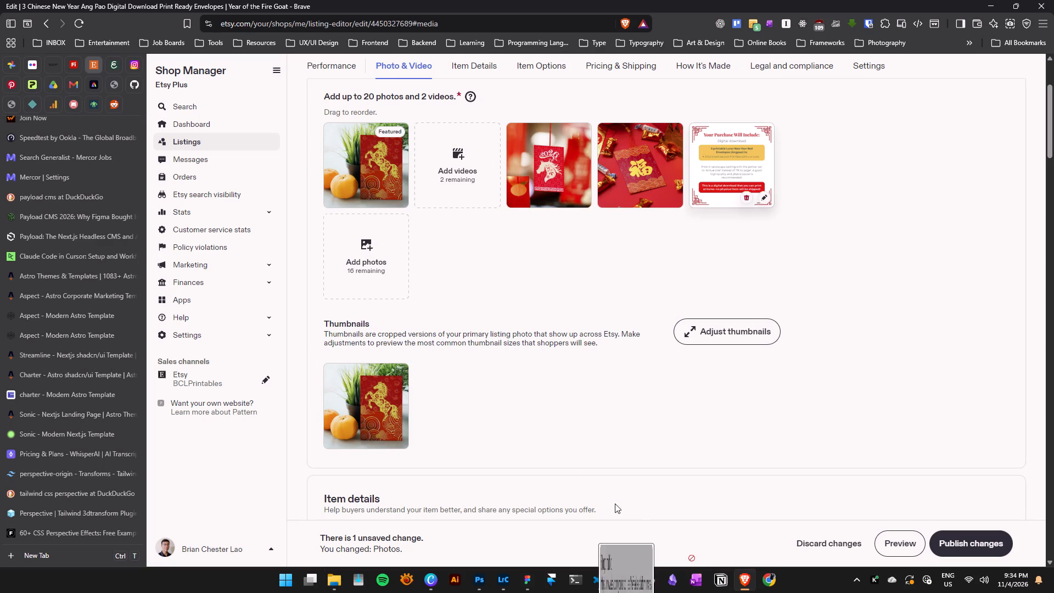
drag(615, 504, 421, 159)
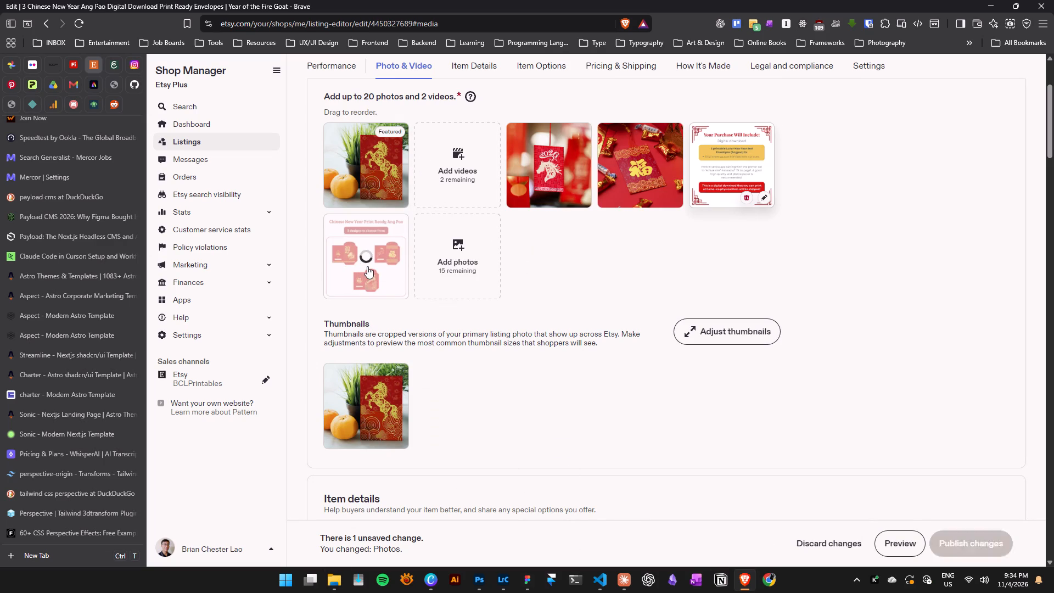
drag(366, 268, 360, 172)
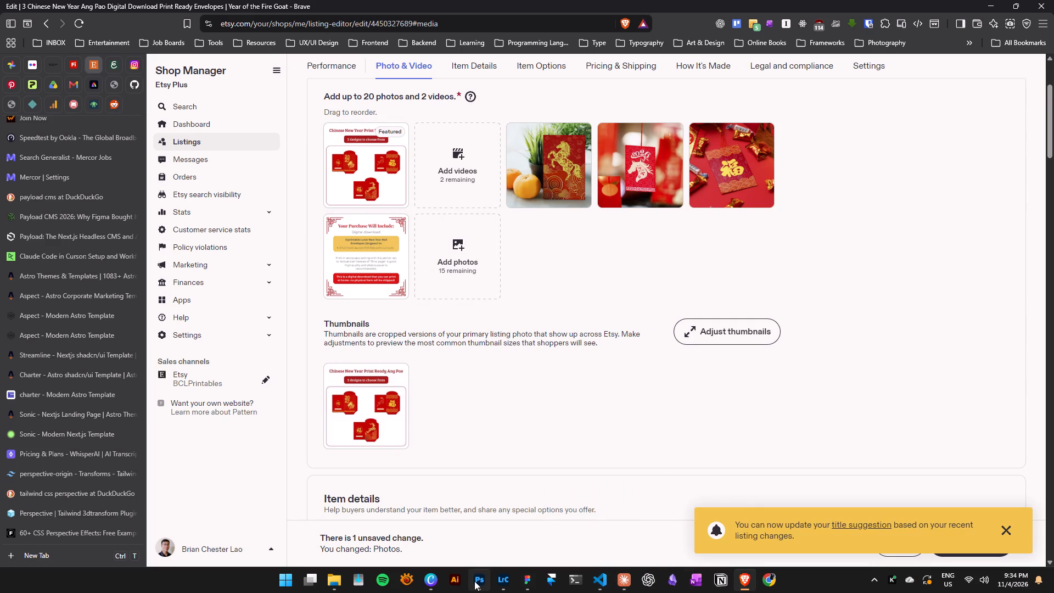
Return to Canva and close the Ang Pao listing design and the Red_Envelope_Ang_Pao-1 design.
click(435, 582)
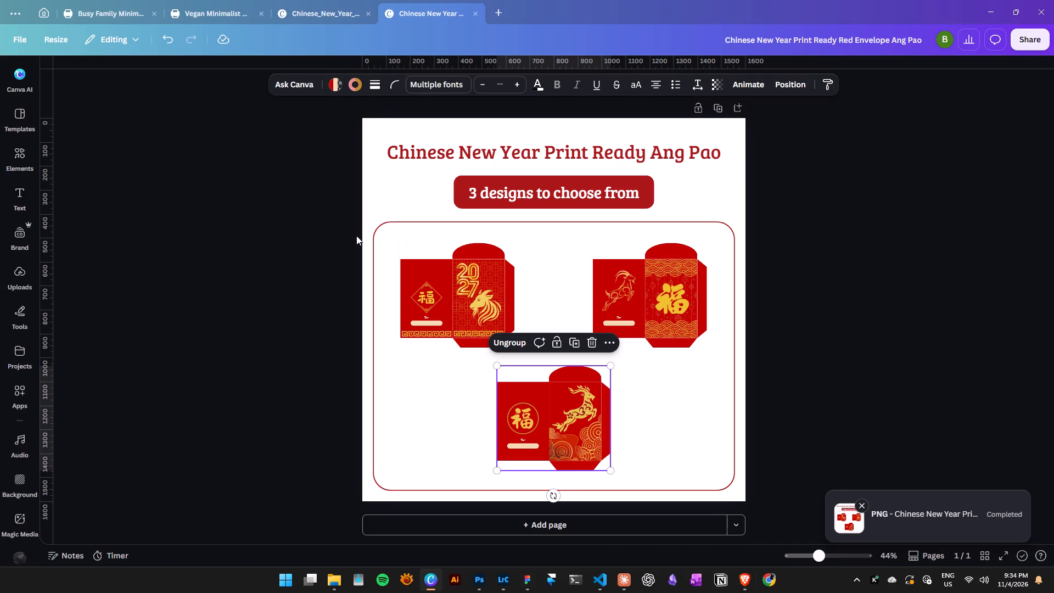
click(476, 15)
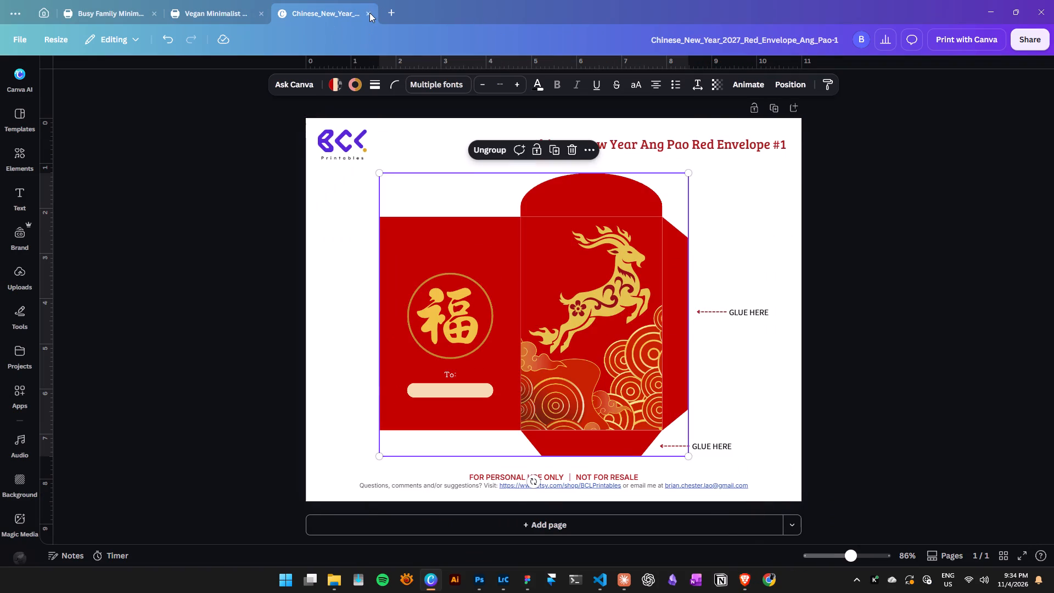
click(369, 13)
Open the Angpao outline - Digital Download Inclusions and Instructions design from the recent designs.
click(38, 15)
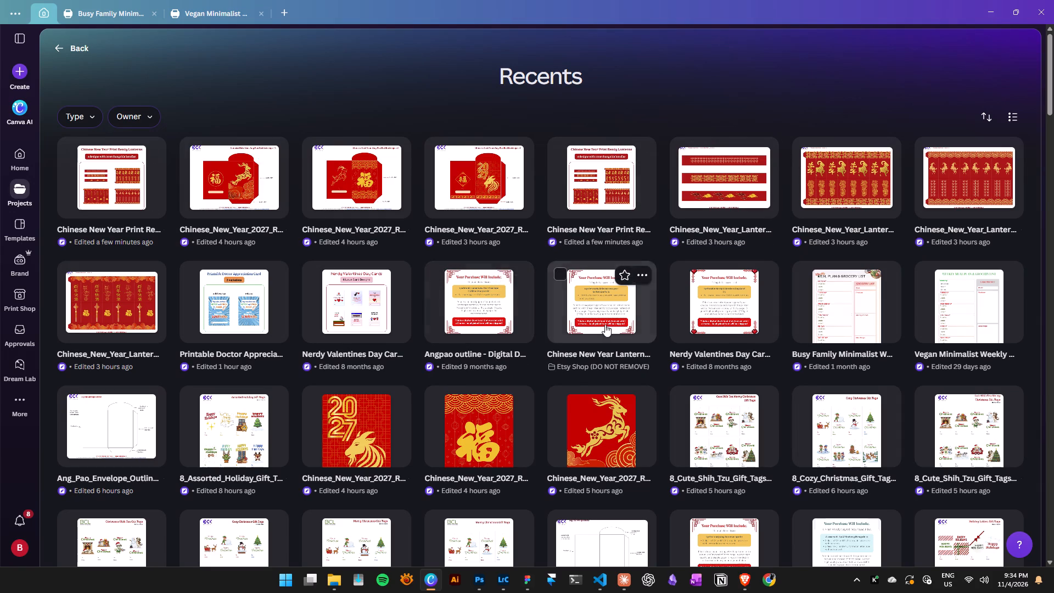
click(480, 317)
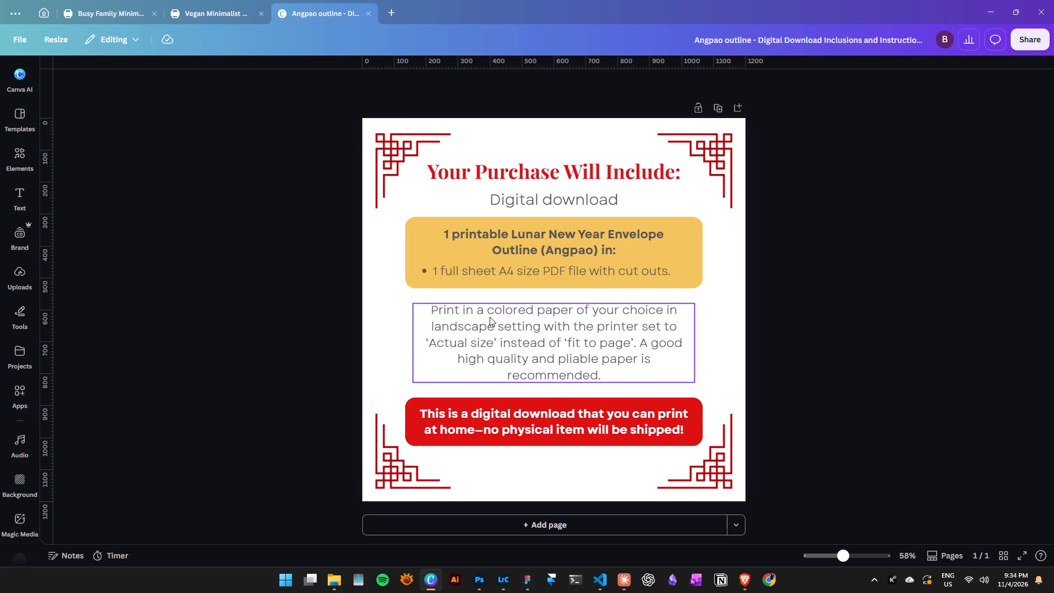
Replace "A4" with "letter" in the yellow box's bullet so it reads "1 full sheet letter size PDF file with cut outs.".
click(490, 317)
click(515, 250)
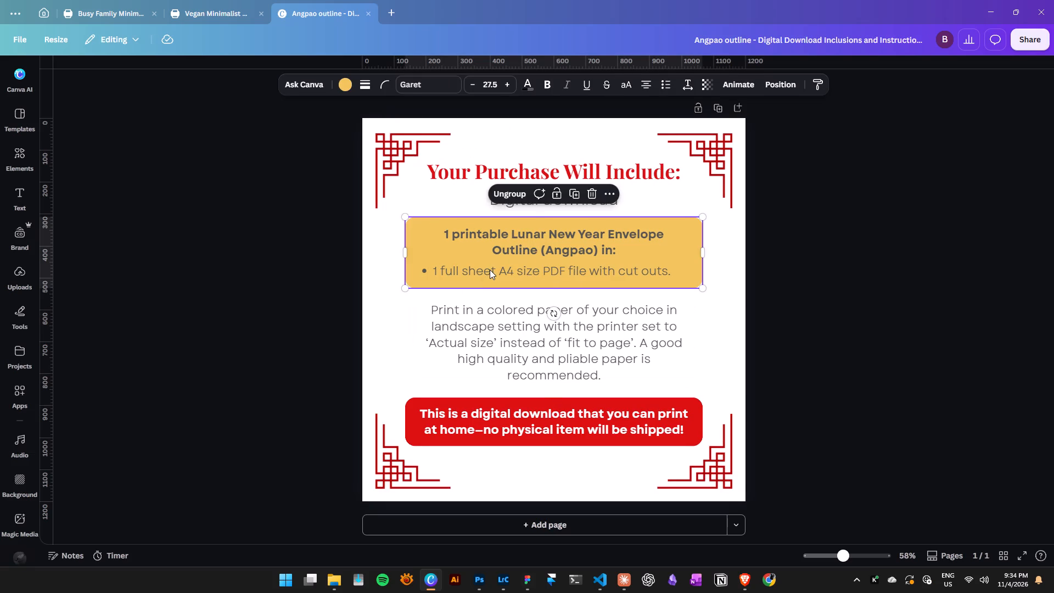
double_click(490, 270)
click(503, 271)
drag(500, 271, 514, 274)
text(letter)
key(Right)
key(Right)
key(Right)
key(Right)
key(Right)
key(Right)
key(Right)
key(Right)
key(Right)
key(Right)
key(Right)
key(Right)
key(Right)
key(Right)
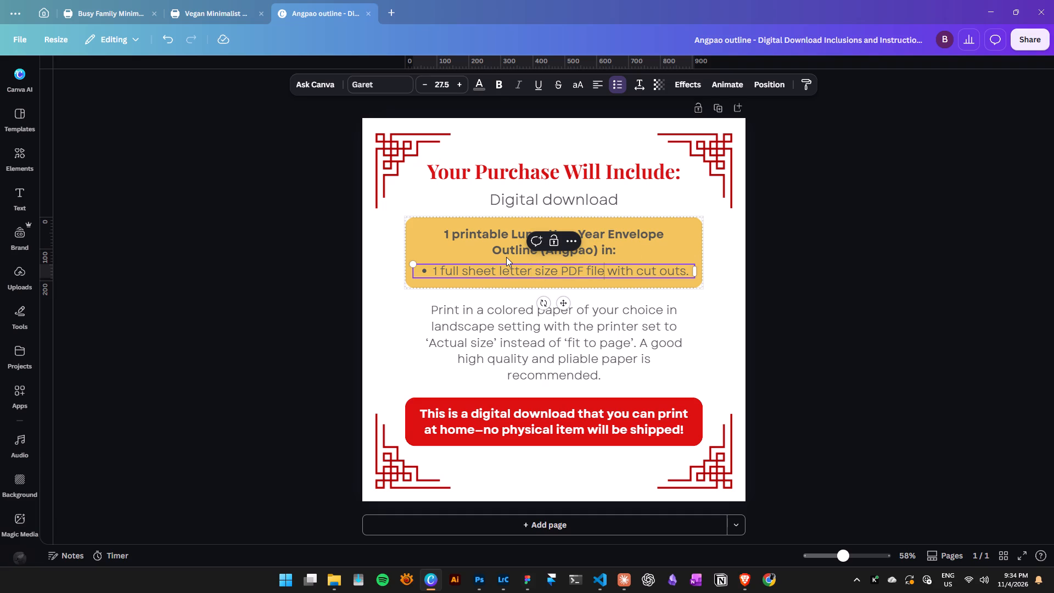
click(836, 270)
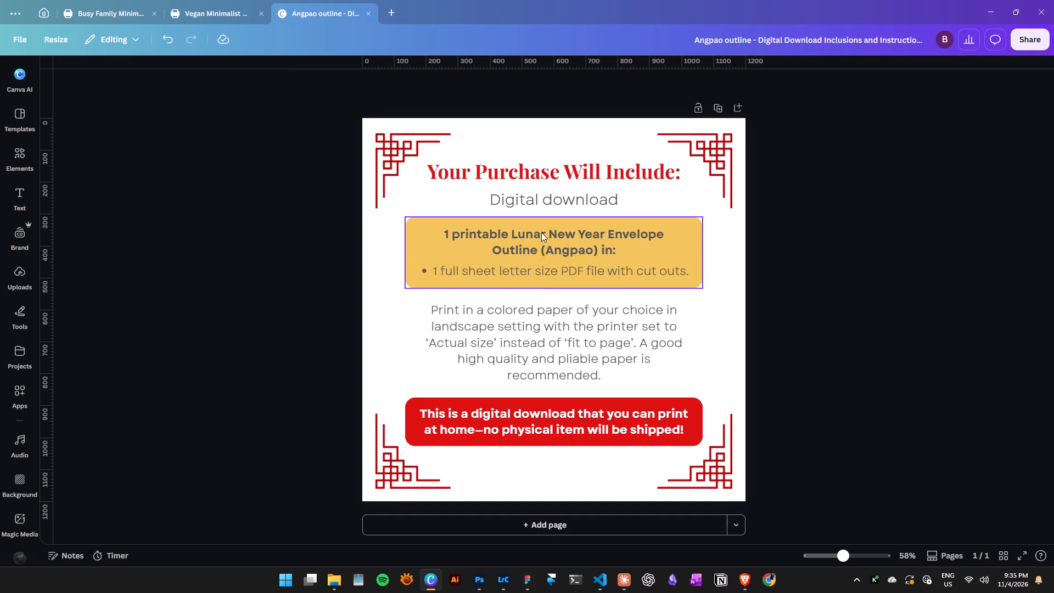
Change the number of printables in the yellow box's heading to 3.
double_click(550, 242)
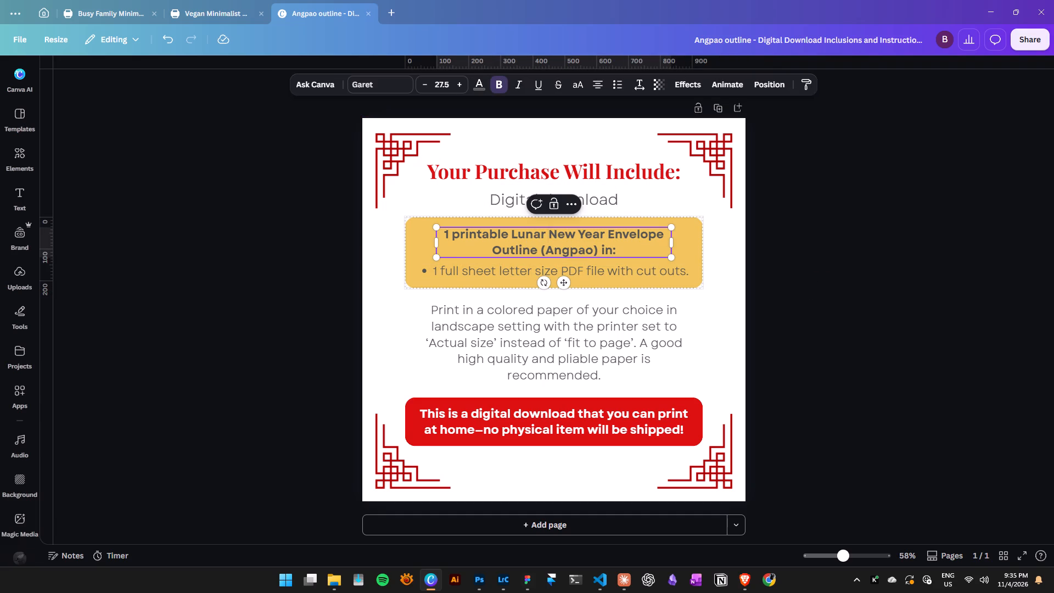
click(456, 234)
drag(448, 232, 439, 233)
key(3)
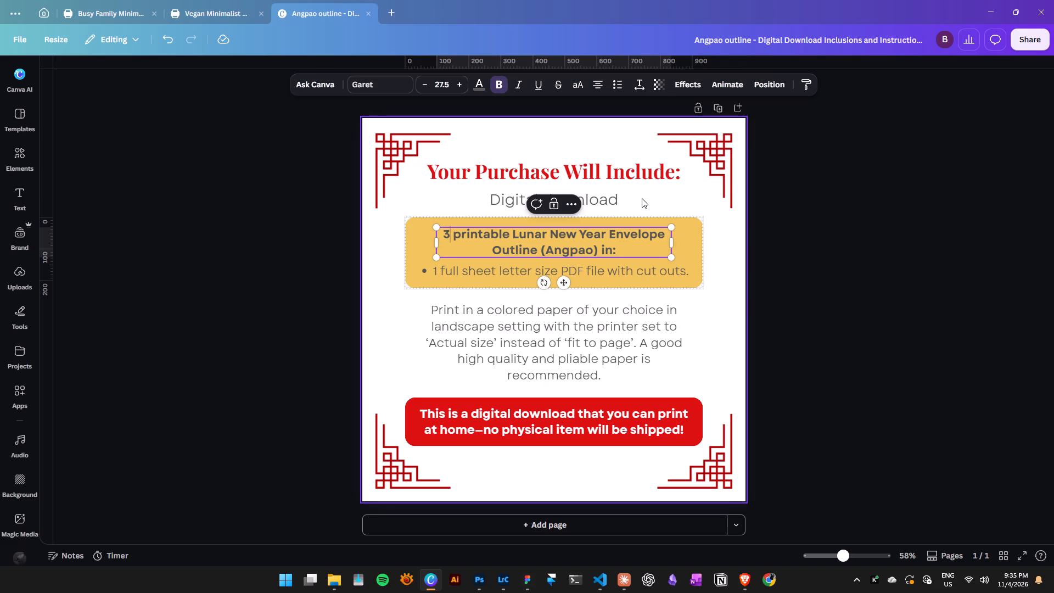
Make "envelope" lowercase in the yellow box's heading and insert "red" before it.
key(Right)
key(Right)
key(Right)
key(Right)
key(Right)
key(Right)
key(Right)
key(Right)
key(Right)
key(Right)
key(Right)
key(Right)
key(Right)
key(Right)
key(Right)
key(Right)
key(Right)
key(Right)
key(Right)
key(Right)
key(Left)
key(Left)
key(Left)
key(Left)
key(Left)
key(Left)
key(Left)
key(Left)
key(Left)
key(Left)
key(Left)
key(Left)
key(Left)
key(Left)
key(Left)
key(Left)
key(Left)
key(Left)
key(Left)
key(Left)
key(Right)
key(Right)
key(Right)
key(Right)
key(Right)
key(Right)
key(Right)
key(Right)
key(Right)
key(Right)
key(Right)
key(Right)
key(Right)
key(Right)
key(Right)
key(Right)
key(Right)
key(Left)
key(Left)
key(Right)
key(Right)
key(BackSpace)
key(e)
key(Left)
key(Left)
key(Left)
key(Right)
key(space)
text(red)
Make "new year" lowercase in the yellow box's heading.
key(Left)
key(Left)
key(Left)
key(Left)
key(Left)
key(Left)
key(Left)
key(Left)
key(Left)
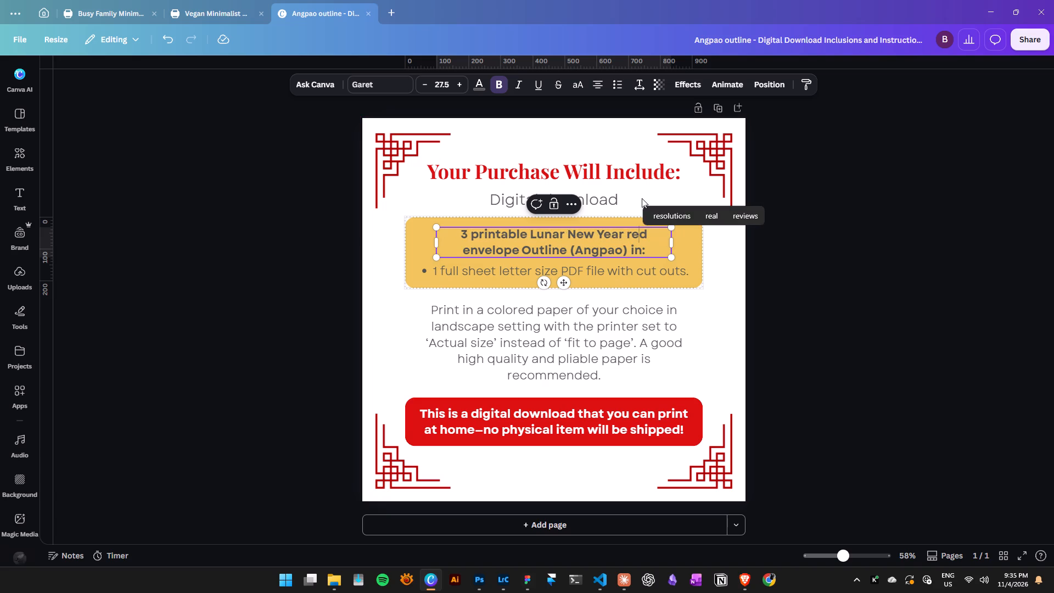
key(Left)
key(Left)
key(Right)
key(Right)
key(Right)
key(Right)
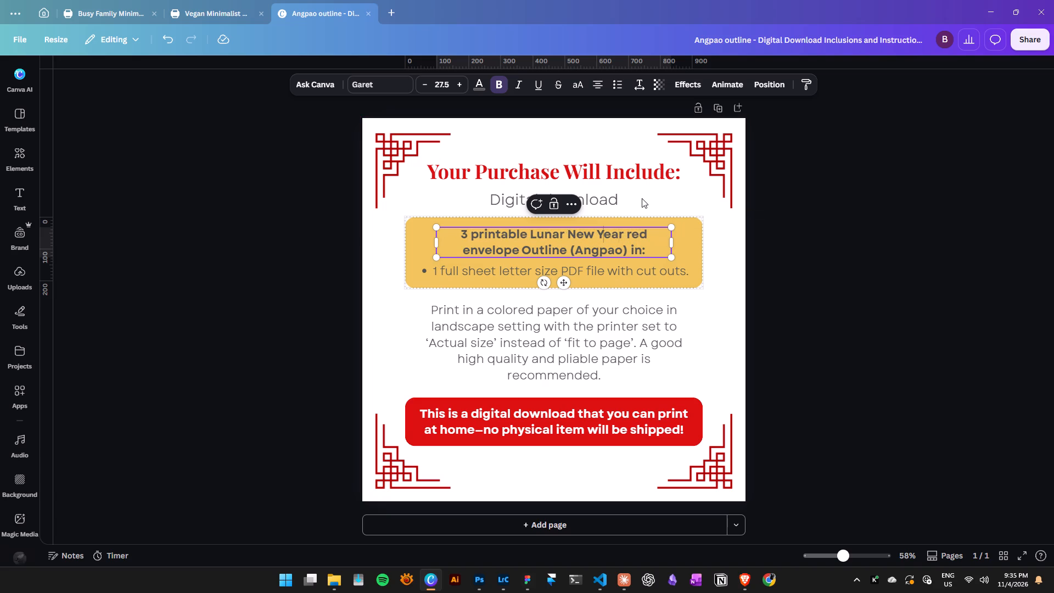
key(BackSpace)
key(y)
key(Left)
key(Left)
key(Left)
key(Left)
key(Left)
key(Right)
key(BackSpace)
key(n)
Replace the word "Outline" with "designs" in the yellow box's heading.
key(Down)
key(Left)
key(Left)
key(Left)
key(Left)
key(Left)
key(Left)
key(Left)
key(Left)
key(Left)
key(Left)
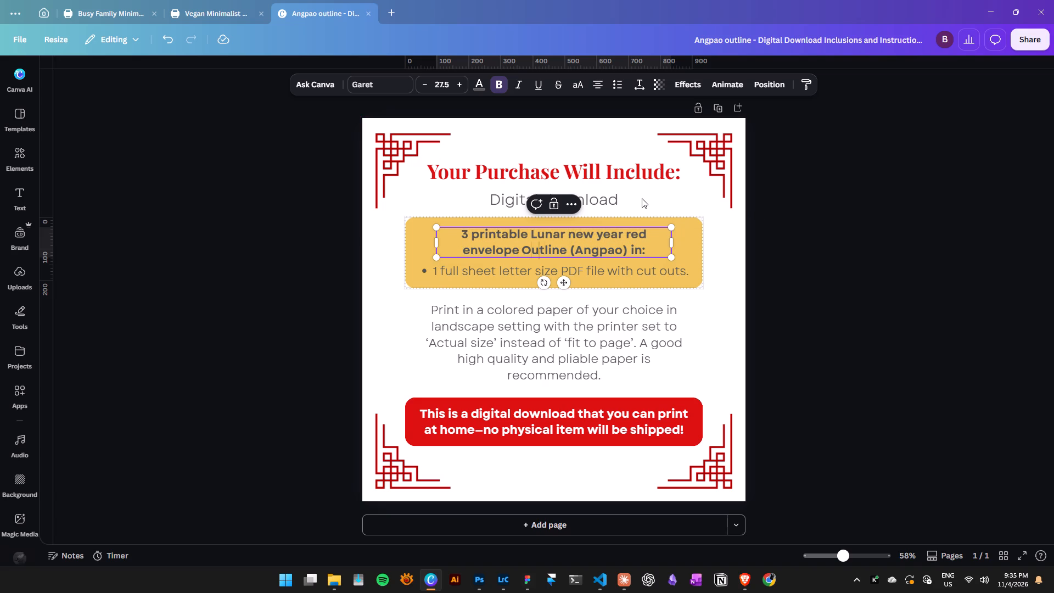
key(Right)
key(shift+Right)
key(shift+Right)
key(shift+Right)
key(shift+Right)
key(shift+Right)
key(shift+Right)
key(shift+Right)
key(shift+Right)
key(shift+Right)
key(shift+Right)
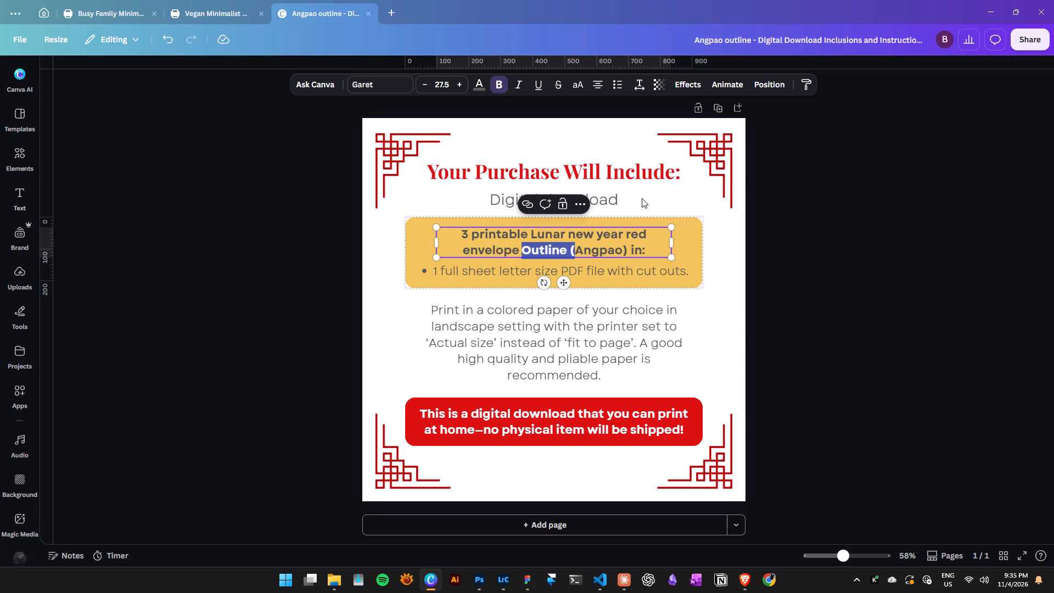
key(shift+Left)
key(shift+Left)
key(shift+Left)
text(designsa)
key(BackSpace)
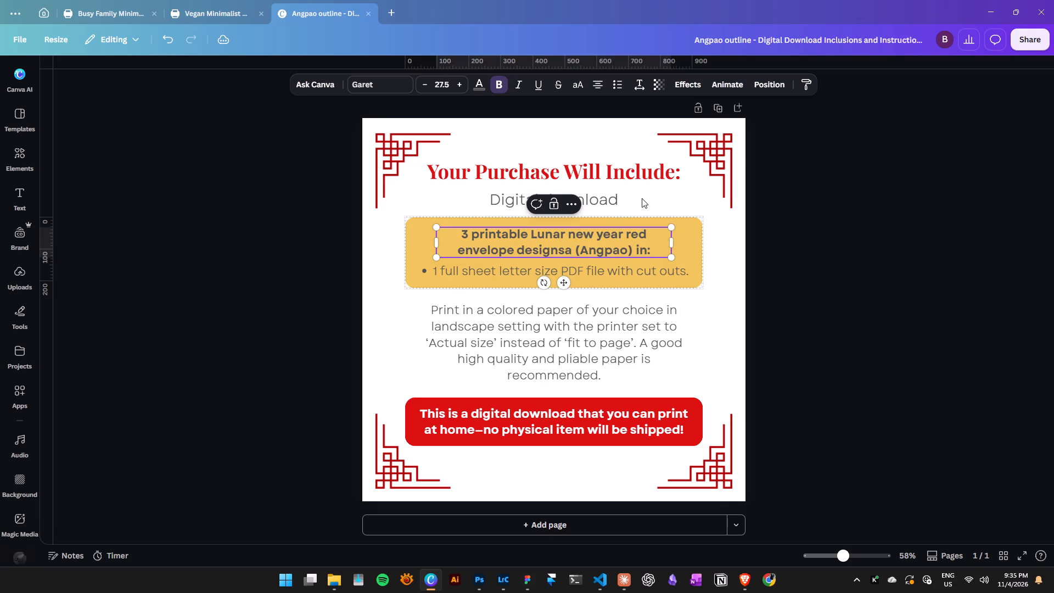
Rewrite the bracketed "Angpao" in the yellow box's heading as two lowercase words, "ang pao".
key(Right)
key(Right)
key(Right)
key(Right)
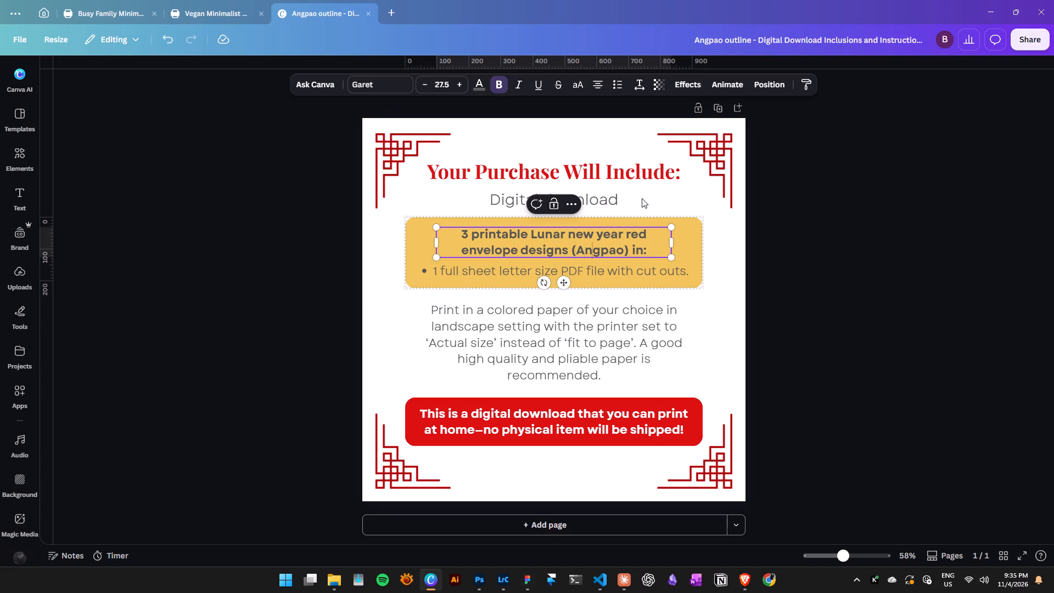
key(Right)
key(space)
key(Left)
key(Left)
key(Left)
key(BackSpace)
key(a)
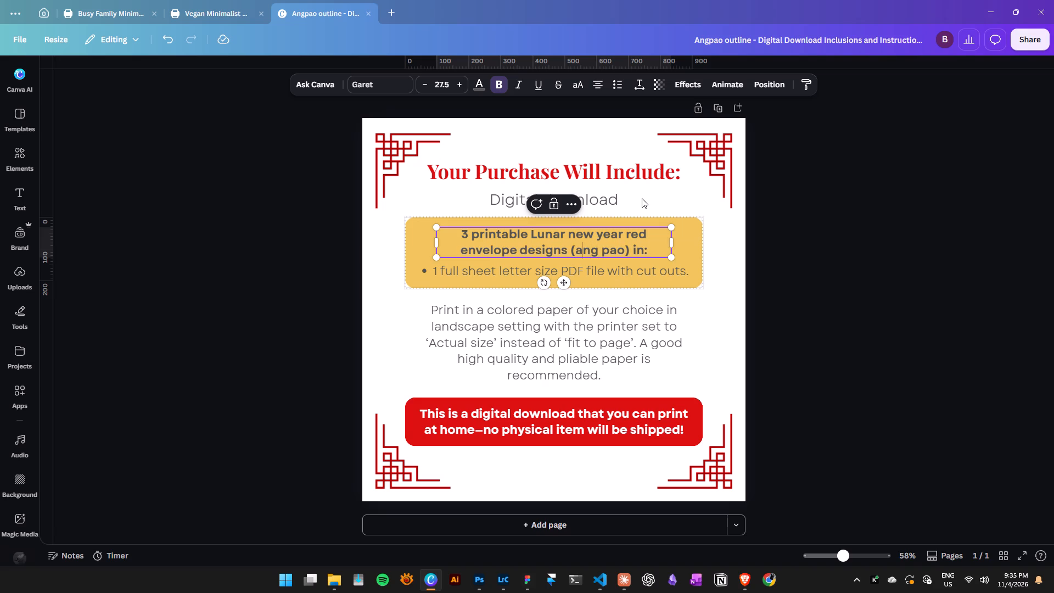
Move the word "designs" in the yellow box's heading from before "(ang pao)" to directly after it.
key(Right)
key(Right)
key(Right)
key(Right)
key(Right)
key(Right)
key(Right)
key(space)
text(designs)
key(Left)
key(Left)
key(Left)
key(Left)
key(Left)
key(Left)
key(Left)
key(Left)
key(Left)
key(Left)
key(Left)
key(Left)
key(Left)
key(Left)
key(Left)
key(Left)
key(Left)
key(Left)
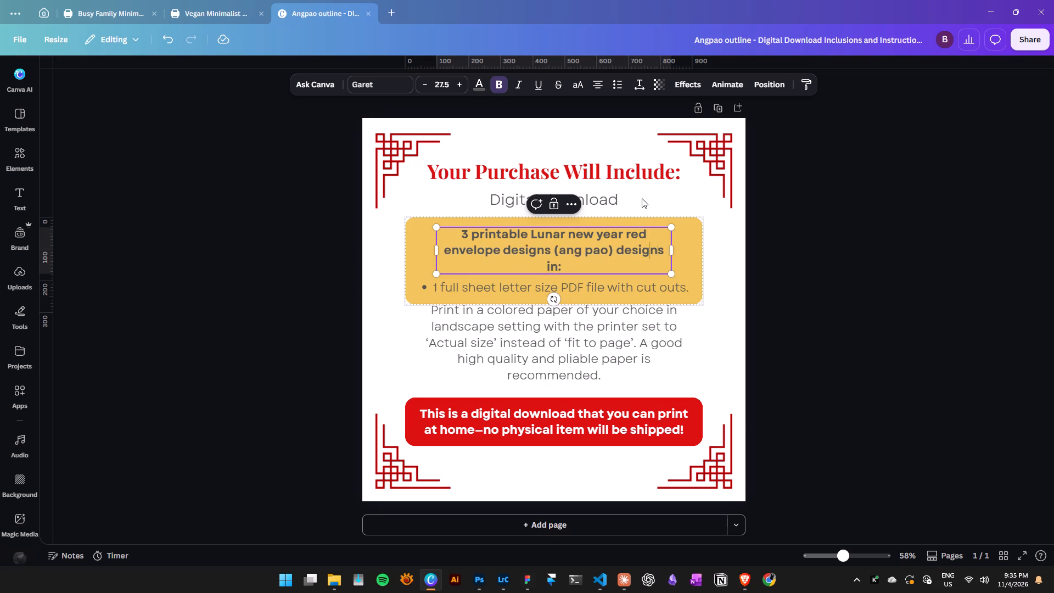
key(Right)
key(BackSpace)
key(BackSpace)
key(BackSpace)
key(BackSpace)
key(BackSpace)
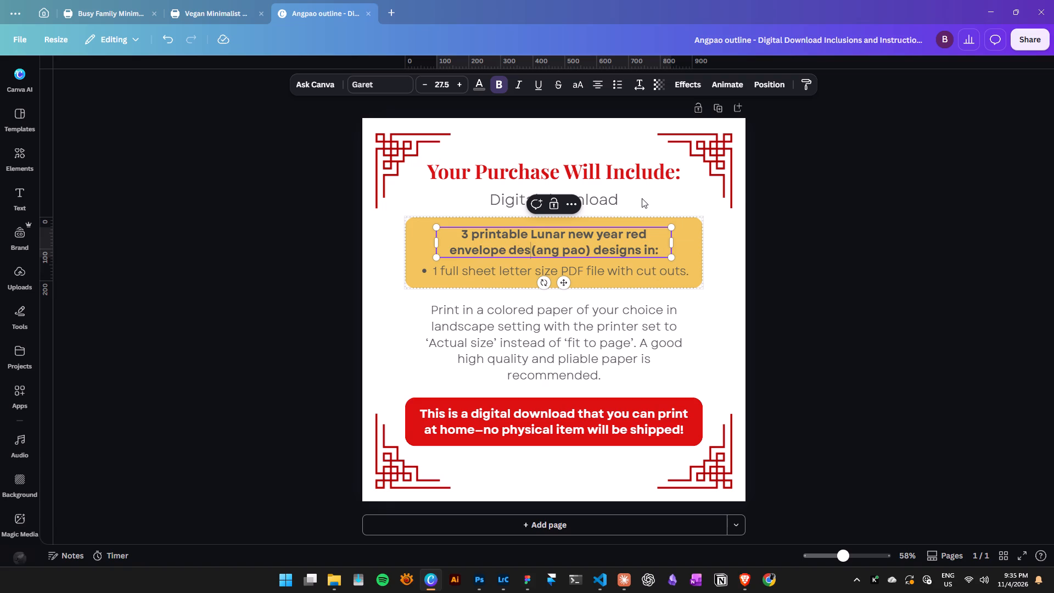
key(BackSpace)
key(BackSpace)
key(BackSpace)
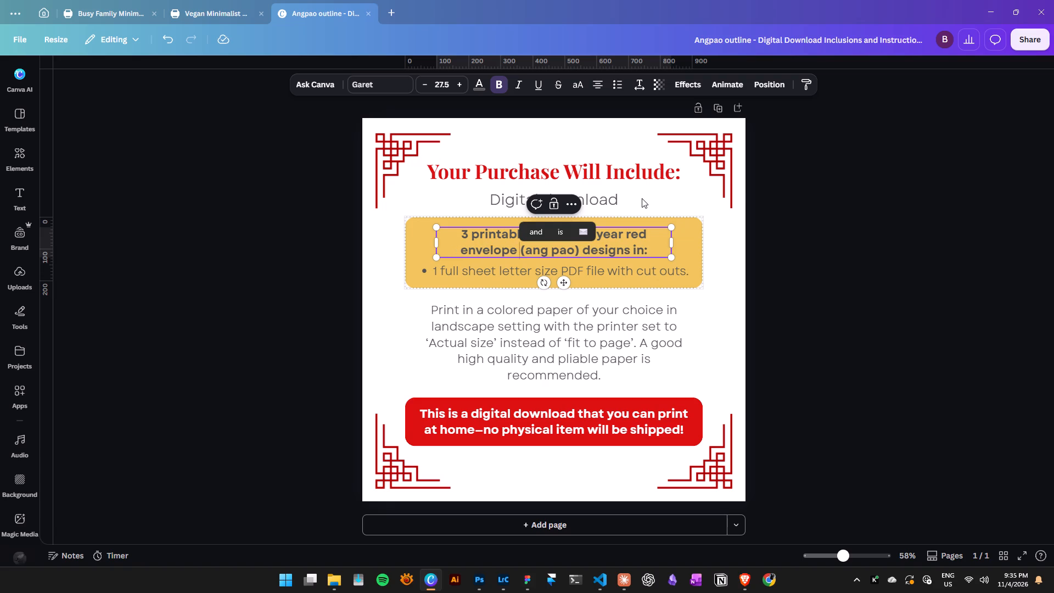
Insert "each" after "PDF file" in the yellow box's bullet line.
click(504, 262)
double_click(483, 272)
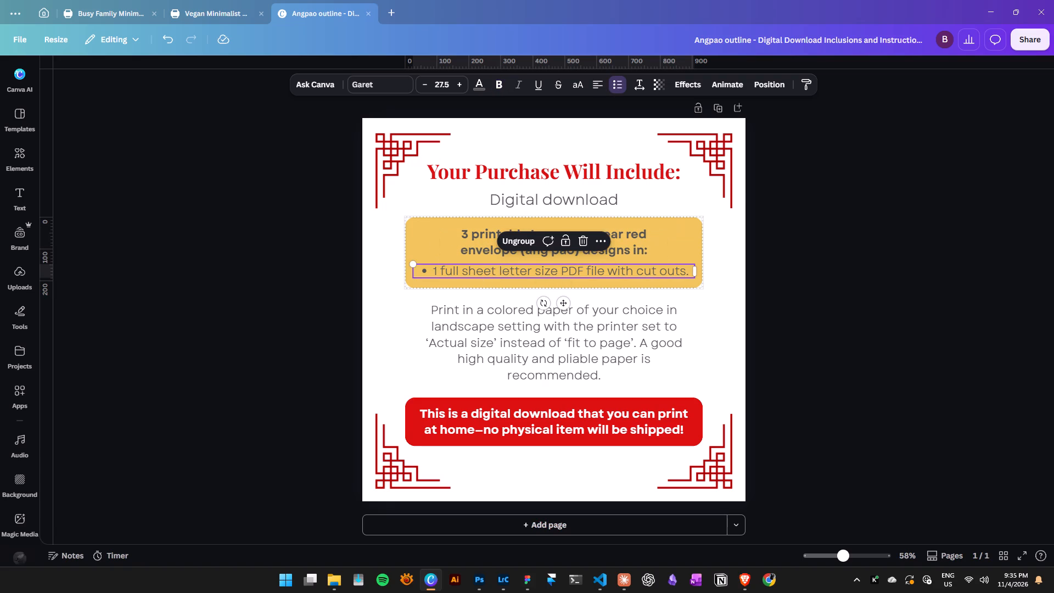
click(431, 271)
key(Right)
key(Right)
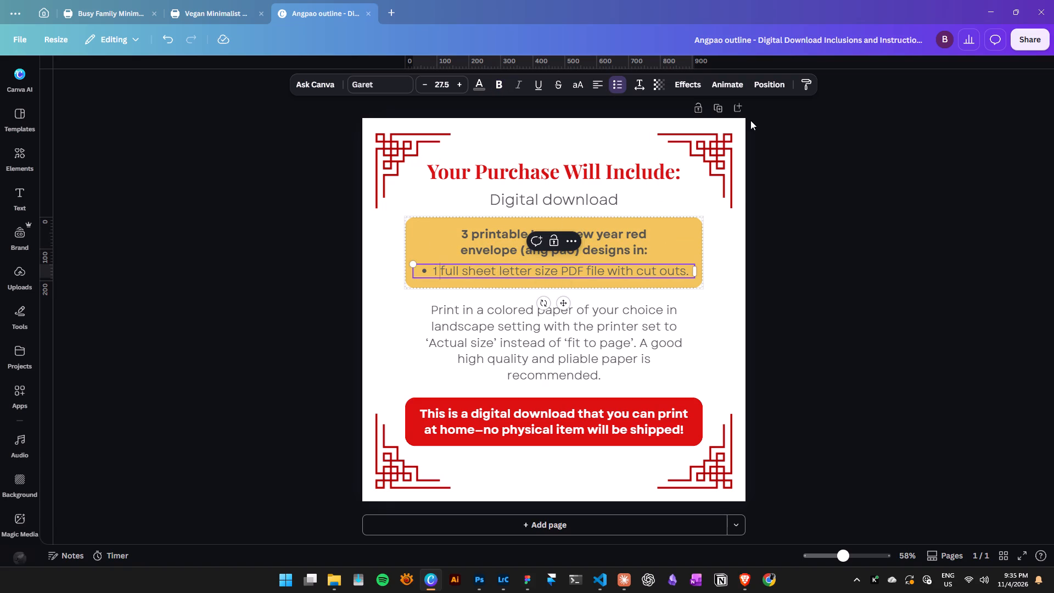
key(Right)
key(Right)
key(Left)
key(Right)
key(Right)
key(Right)
key(Right)
key(Right)
key(Right)
key(Right)
key(Right)
key(Right)
key(Right)
key(Right)
key(Right)
key(Right)
key(Right)
key(Right)
key(Right)
key(Right)
key(Right)
key(Right)
key(Right)
key(Left)
key(Left)
key(Left)
key(Left)
key(Left)
key(Left)
key(Left)
key(Left)
key(Right)
key(Left)
key(Left)
key(Left)
key(Left)
key(Left)
key(Left)
key(Left)
key(Left)
key(Left)
key(Left)
key(Left)
key(Left)
key(Left)
key(Left)
key(Left)
key(Right)
key(Right)
key(Right)
key(Right)
key(Right)
key(Right)
key(Right)
key(Right)
key(Right)
key(Right)
key(Right)
key(Right)
key(Right)
key(Right)
key(Right)
key(Right)
key(Right)
key(space)
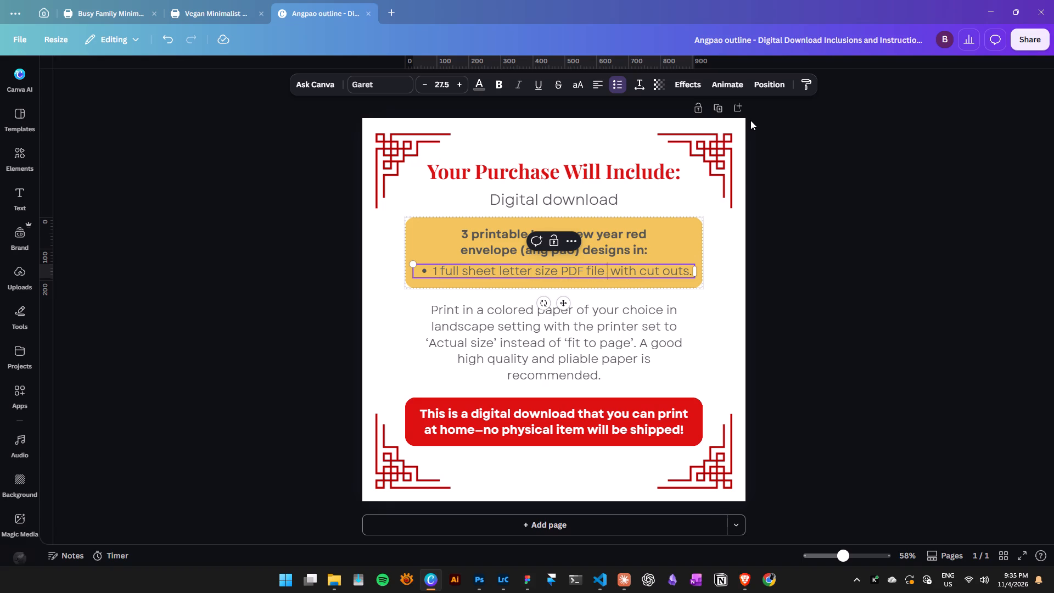
text(each)
Insert "instructions and" before "cut outs" in the yellow box's bullet line.
key(Right)
key(Right)
key(Right)
key(Right)
key(Right)
key(Right)
key(Right)
key(Right)
key(Right)
key(Right)
key(Right)
key(Right)
key(Right)
key(Right)
key(Right)
key(Right)
key(Right)
key(Right)
key(Right)
key(Right)
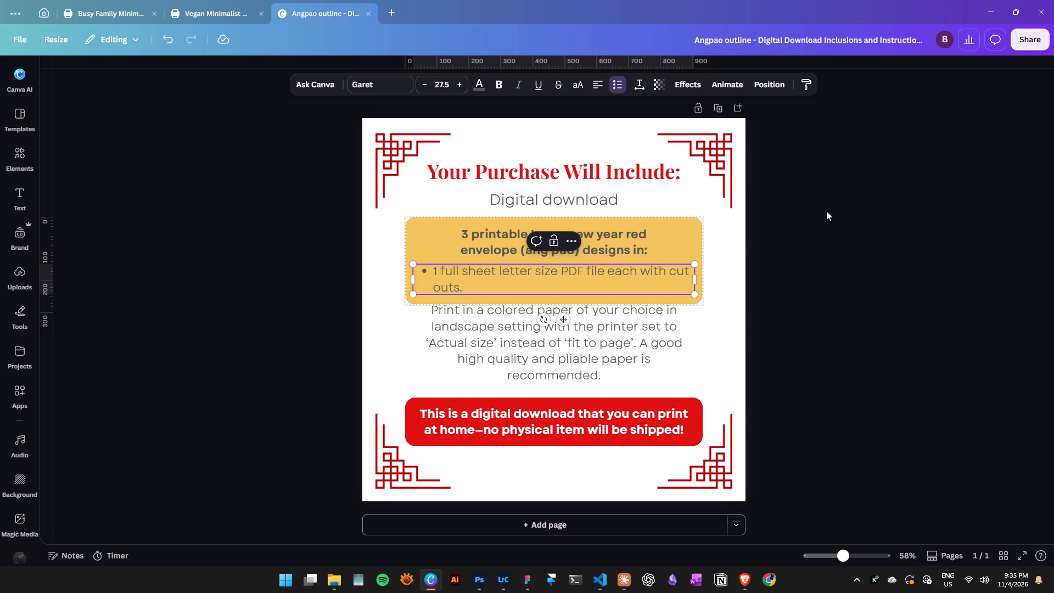
key(Left)
key(Left)
key(Left)
key(Left)
key(Left)
key(Left)
key(Left)
key(Left)
key(Left)
key(Left)
key(space)
text(instructions)
key(space)
text(and)
click(820, 294)
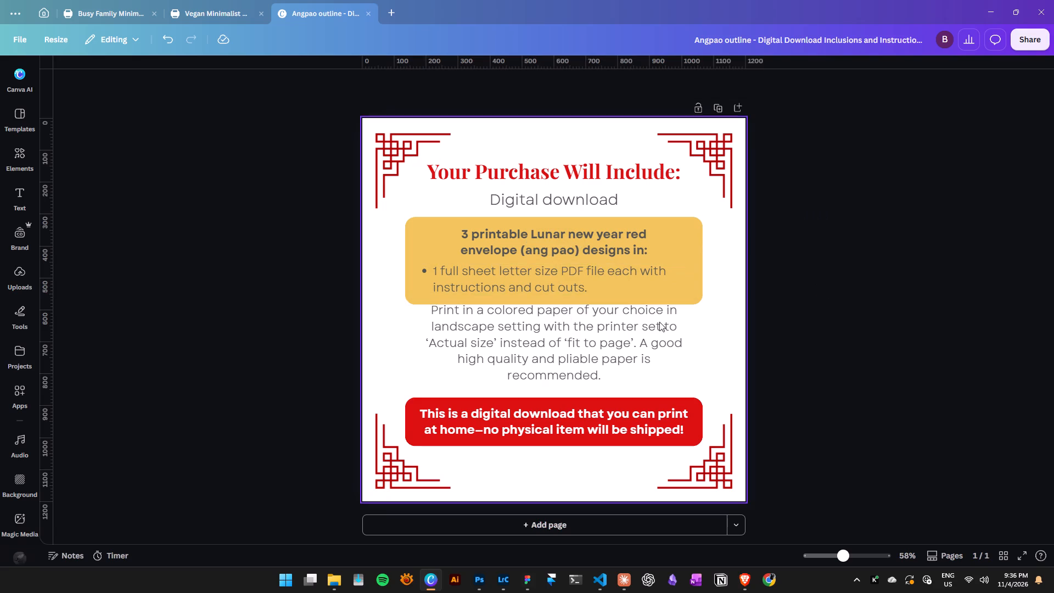
Widen the printing instructions paragraph evenly on both sides so it wraps onto four lines.
click(587, 333)
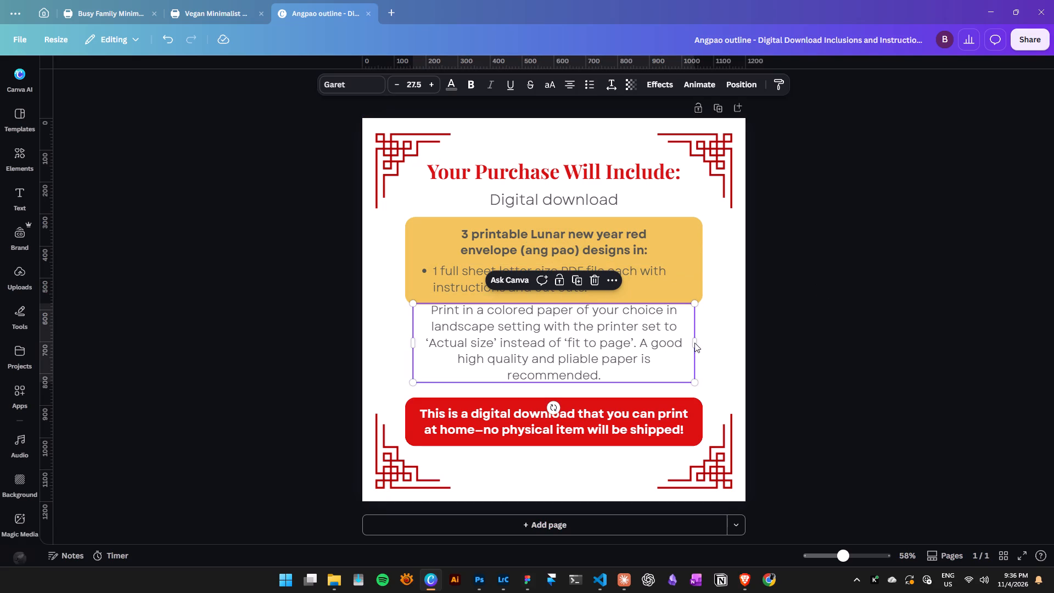
click(694, 342)
drag(696, 343, 705, 343)
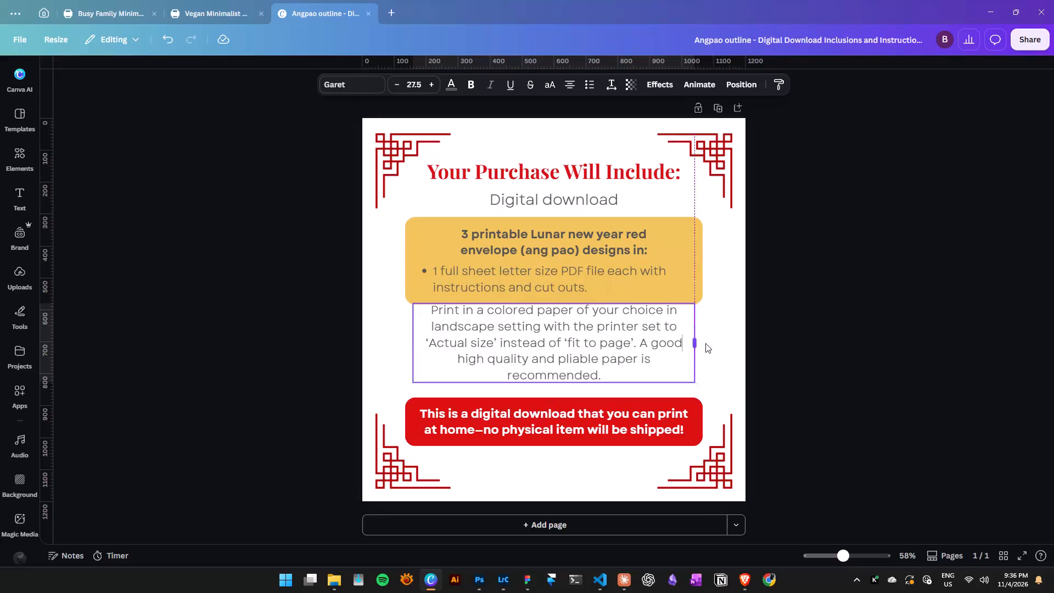
drag(705, 343, 724, 343)
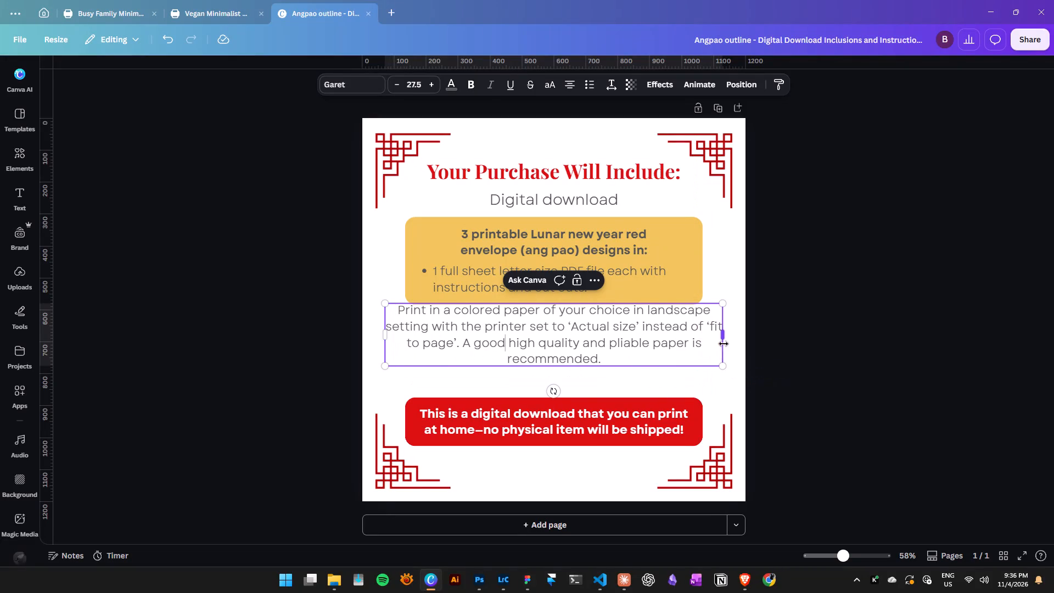
click(659, 327)
click(796, 346)
Move the printing instructions paragraph down so it sits centred between the yellow and red boxes.
drag(627, 332, 627, 353)
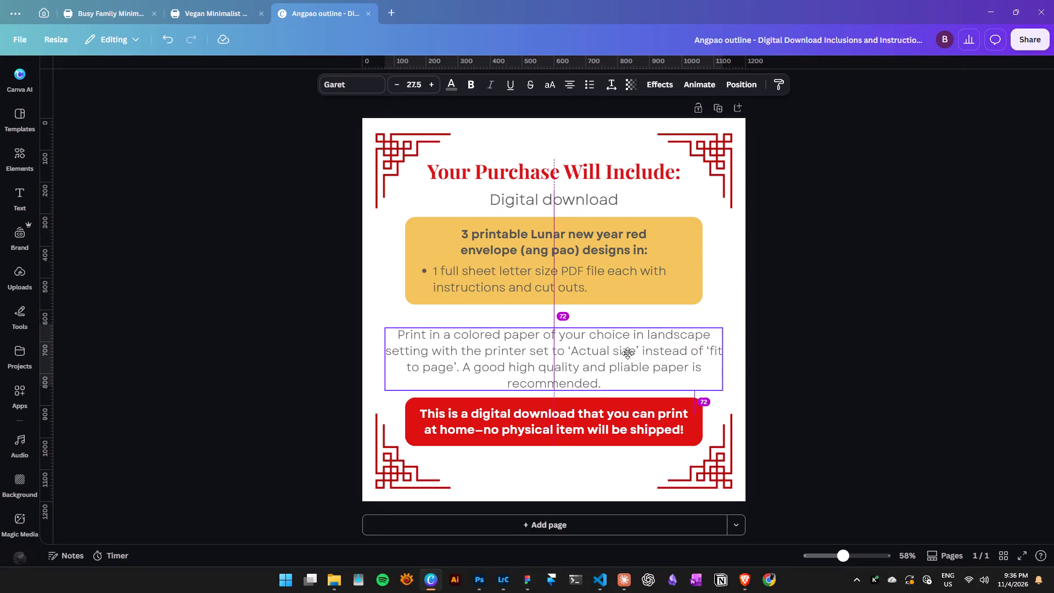
drag(627, 353, 628, 346)
double_click(509, 335)
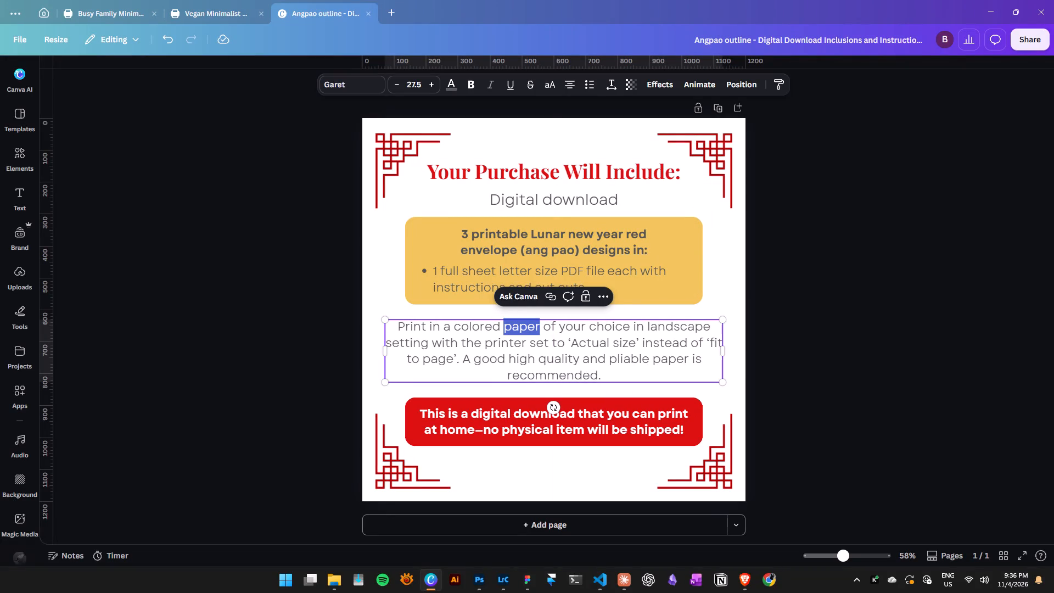
click(862, 328)
Save the design and download it as an enlarged PNG to the Downloads folder under its suggested name.
key(ctrl+s)
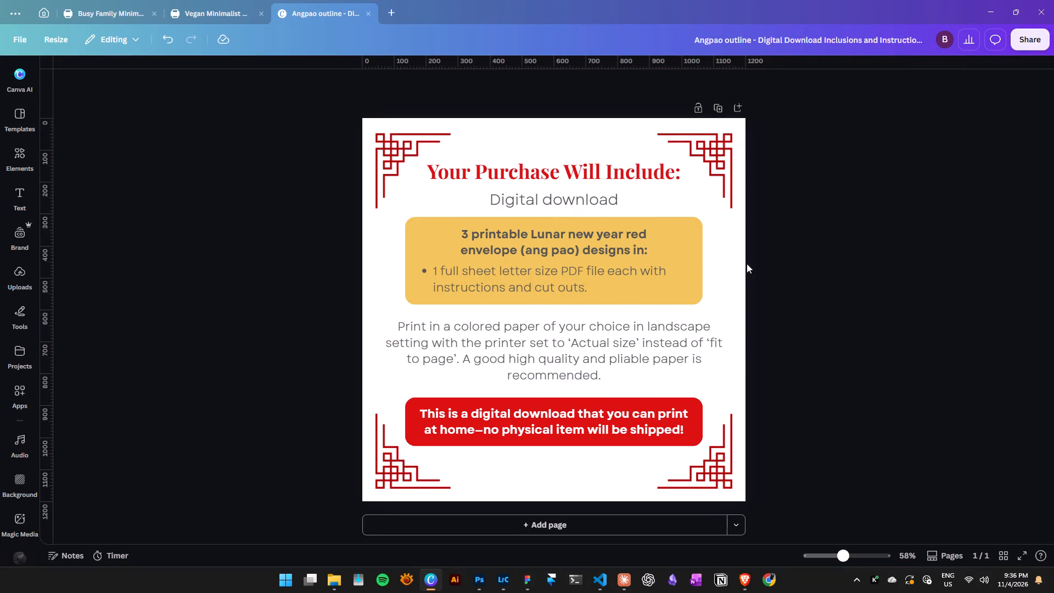
click(1025, 43)
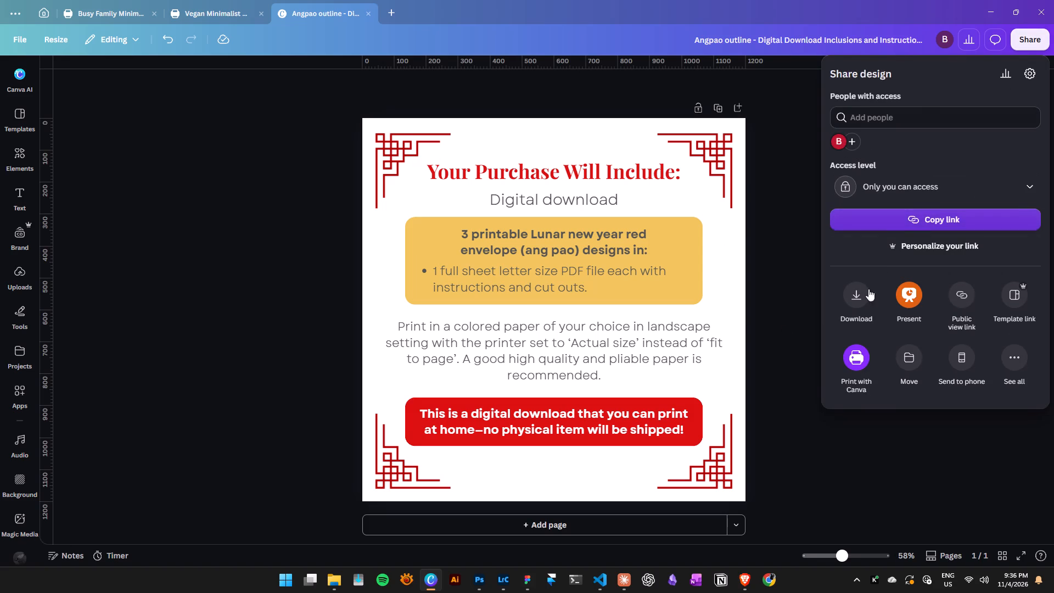
click(855, 307)
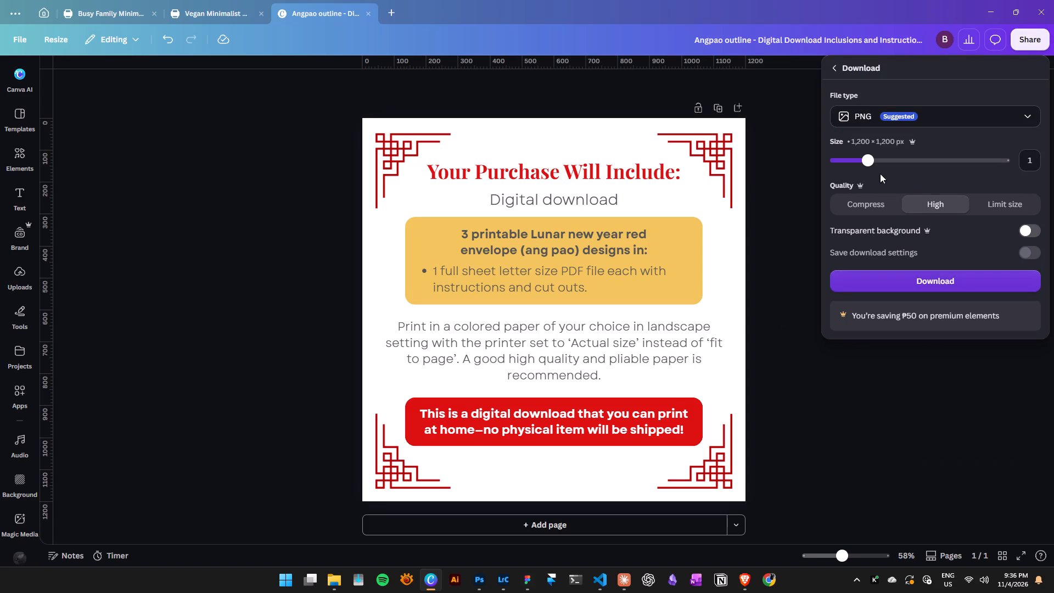
drag(872, 167, 914, 172)
click(902, 285)
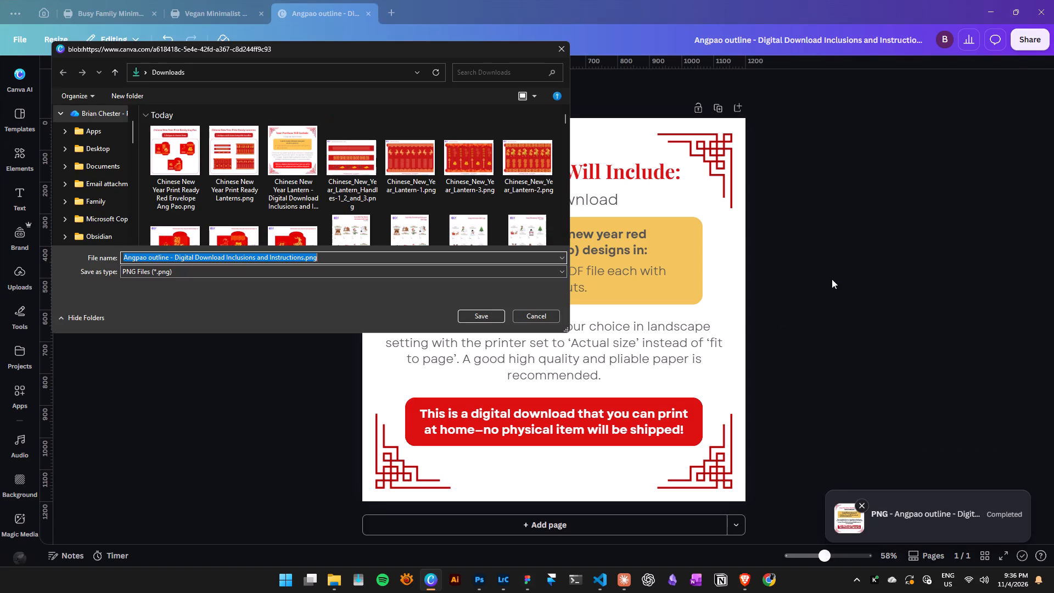
click(487, 315)
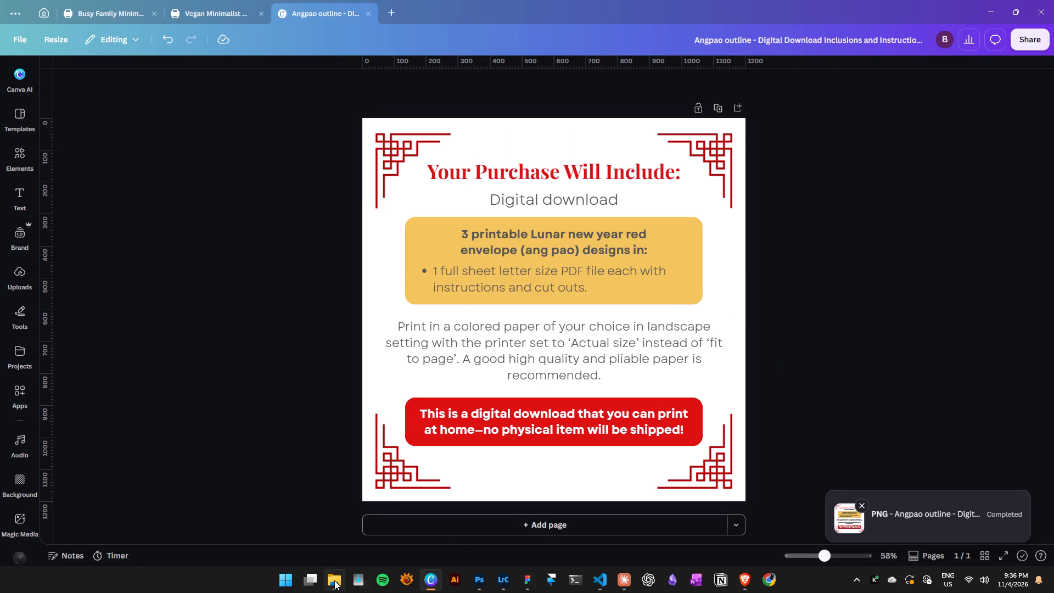
Close the Angpao outline design.
click(369, 14)
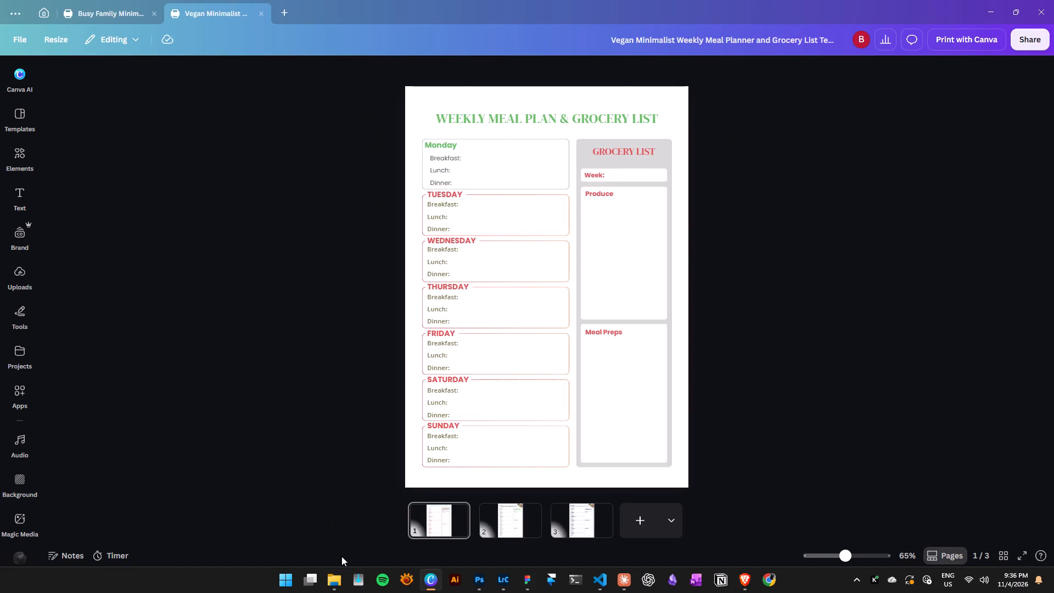
Replace the Etsy listing's old inclusions photo with "Angpao - Digital Download Inclusions and Instructions.png" from the Downloads folder.
click(333, 582)
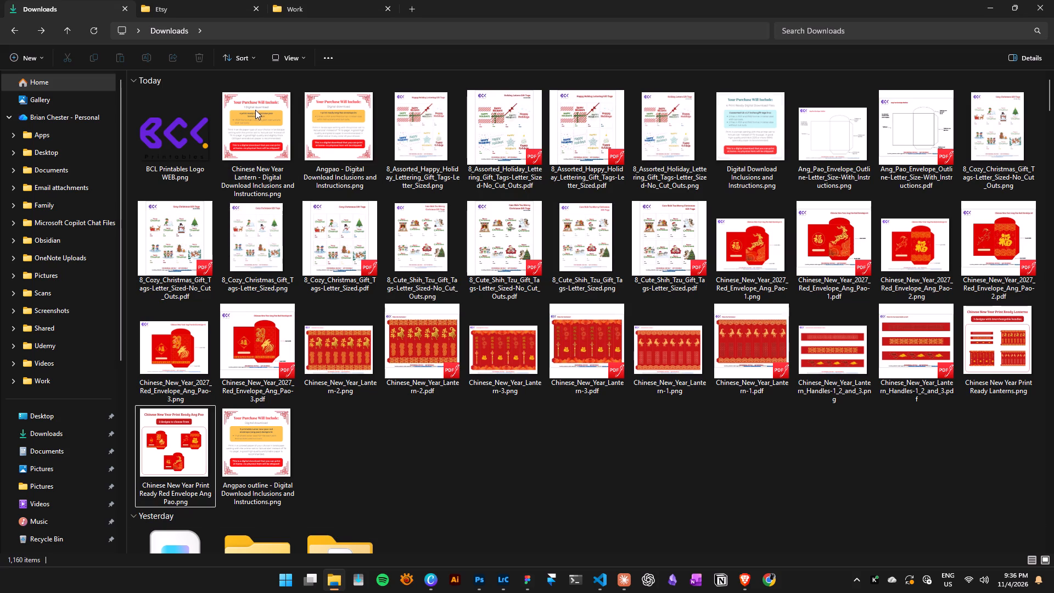
click(324, 132)
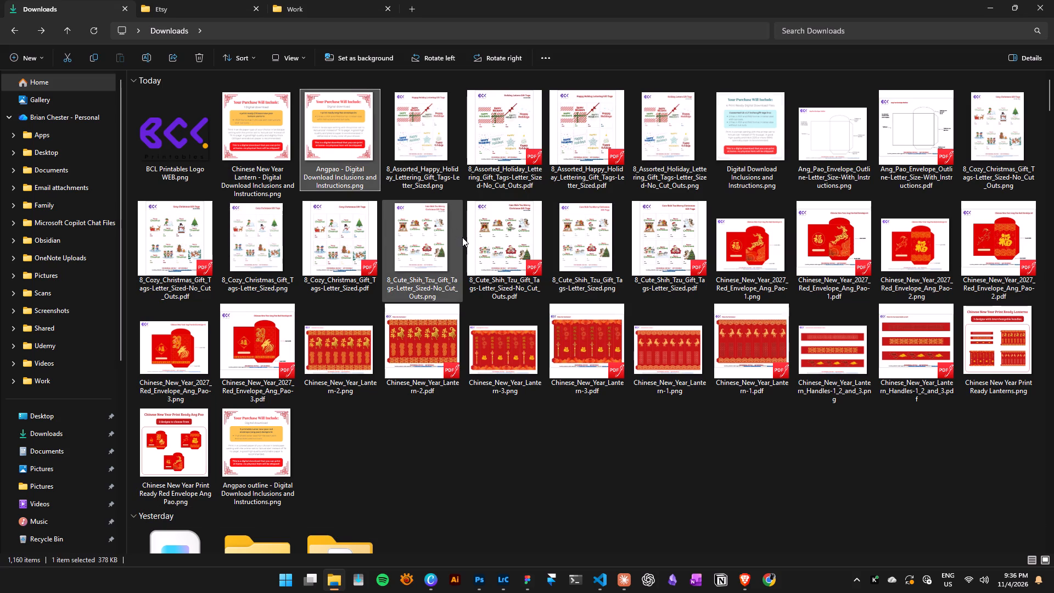
click(253, 132)
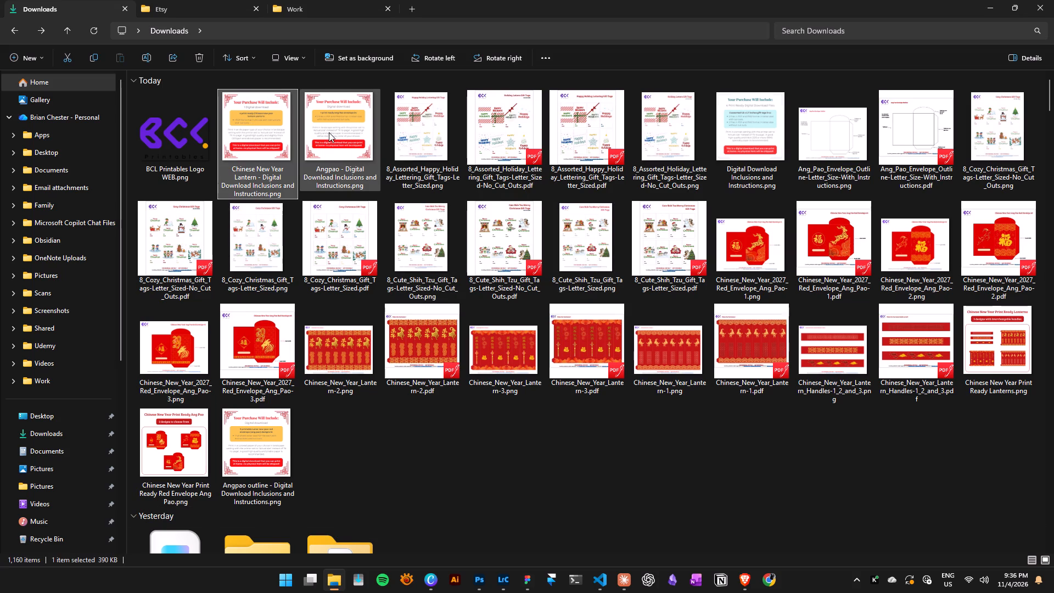
click(344, 152)
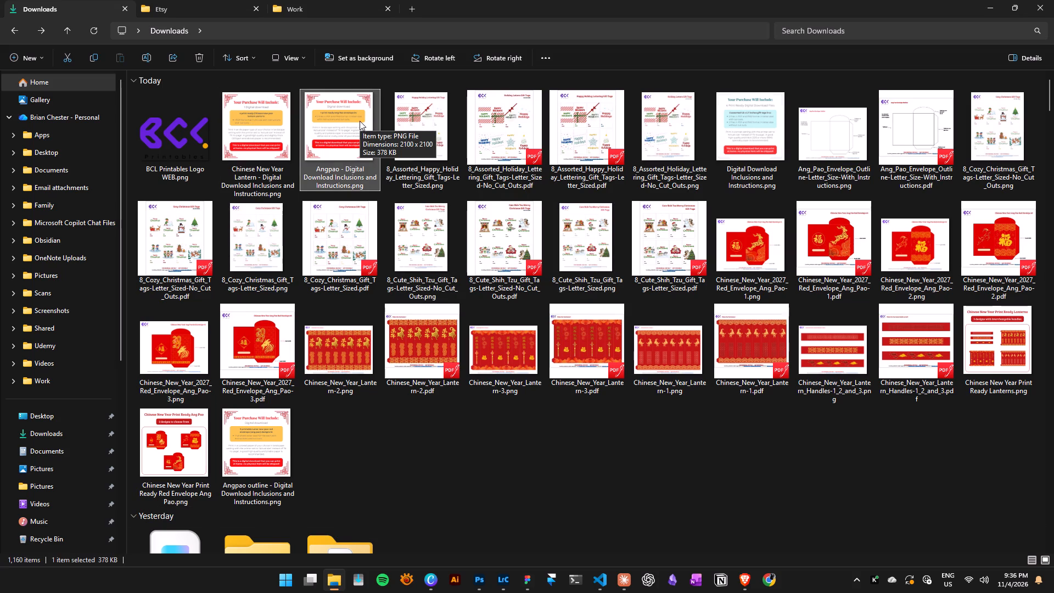
drag(338, 122, 745, 581)
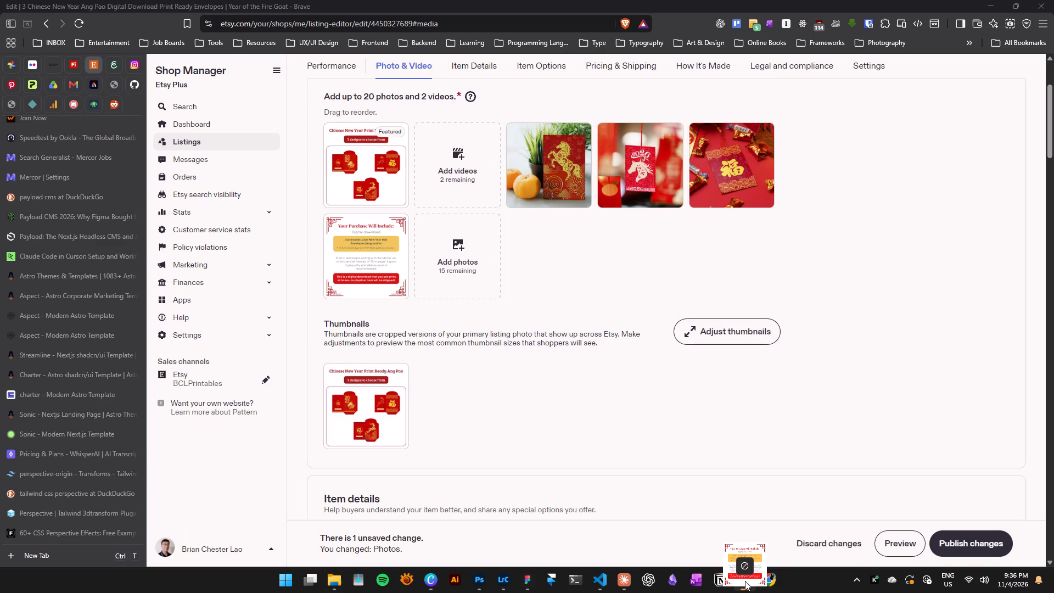
drag(745, 581, 391, 261)
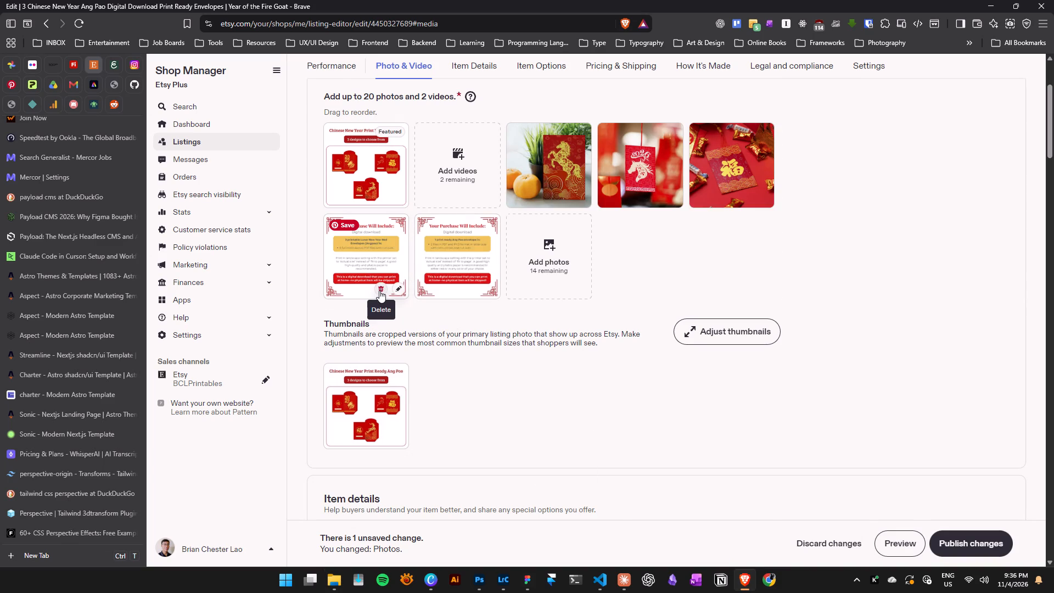
click(379, 290)
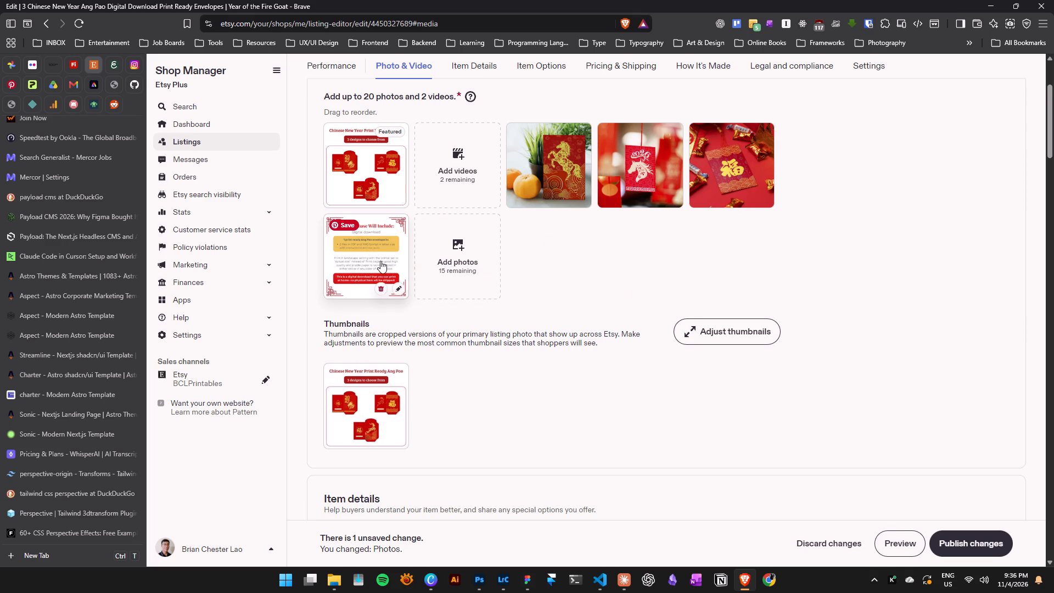
Review the remaining sections of the 3 Chinese New Year Ang Pao listing and publish its photo changes.
scroll(930, 278, down, 15)
scroll(932, 279, up, 17)
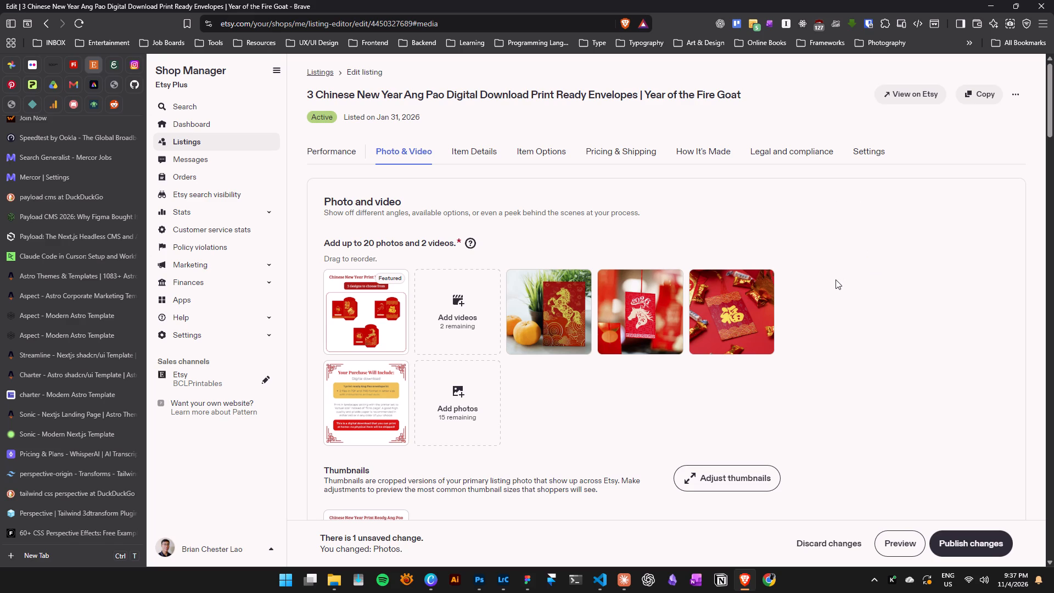
scroll(842, 294, down, 10)
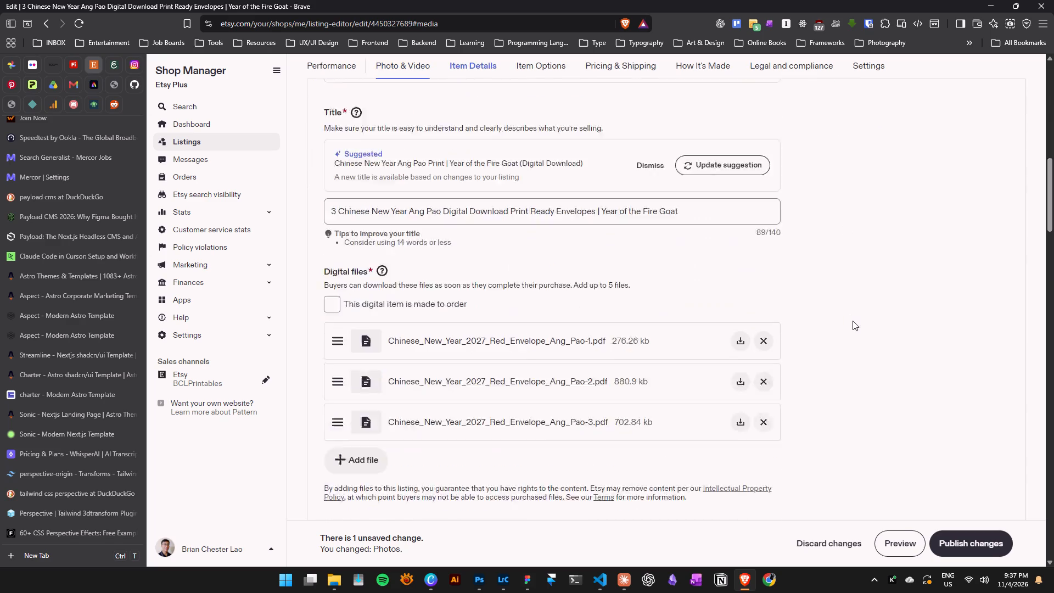
scroll(853, 321, down, 20)
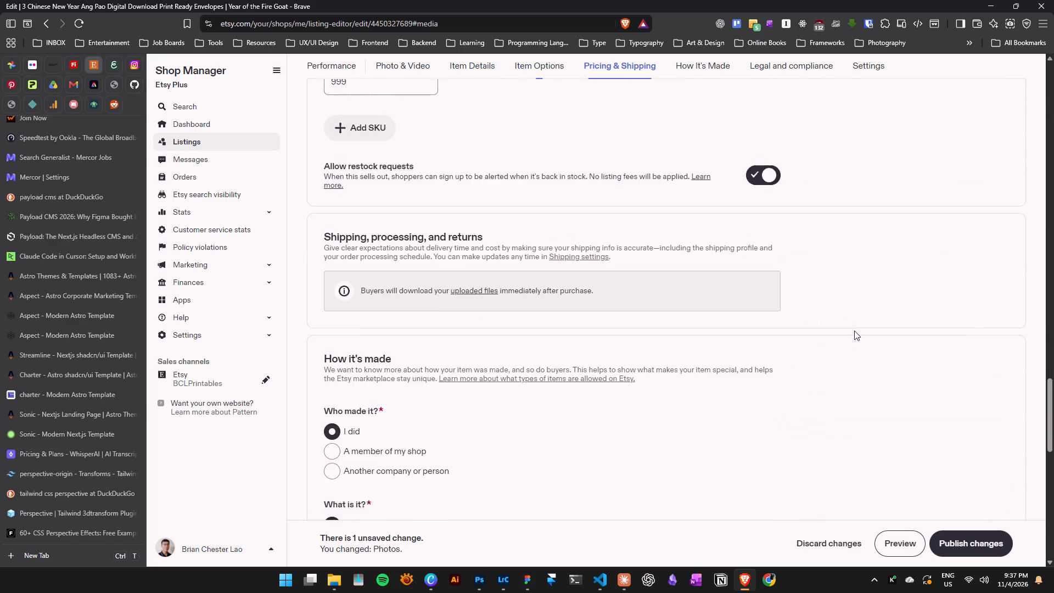
scroll(854, 331, up, 4)
scroll(857, 353, down, 15)
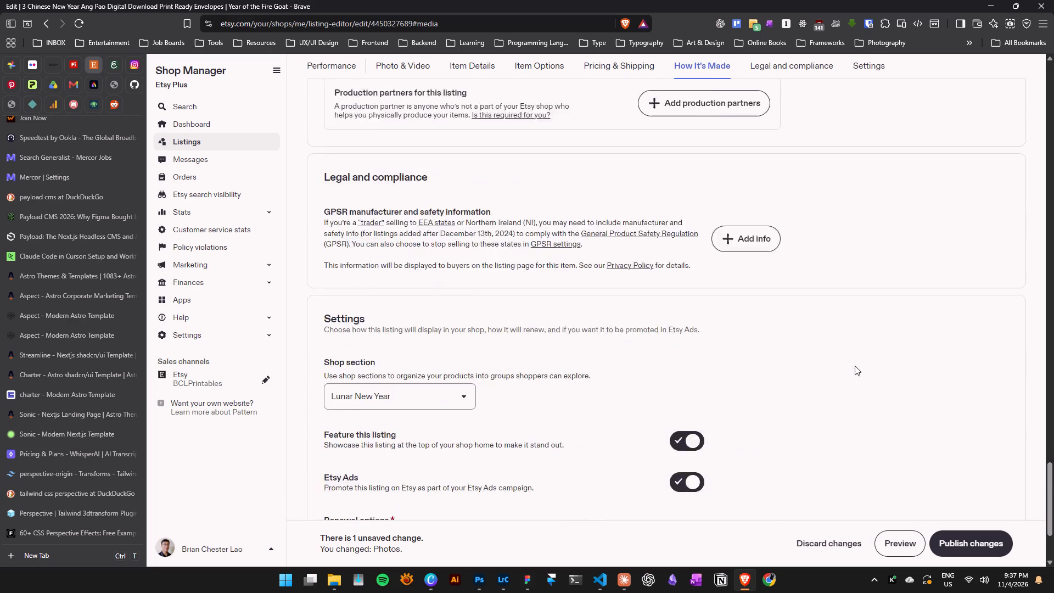
scroll(855, 366, down, 2)
click(949, 517)
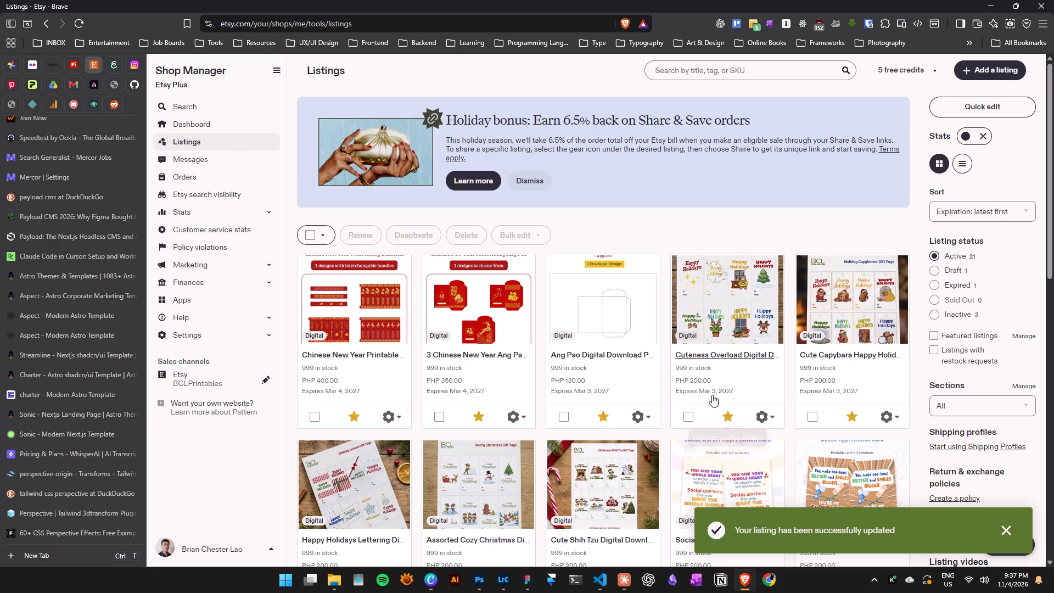
Look through all the active listings in the shop, from the newest expiration to the oldest.
scroll(712, 391, down, 8)
scroll(712, 388, up, 1)
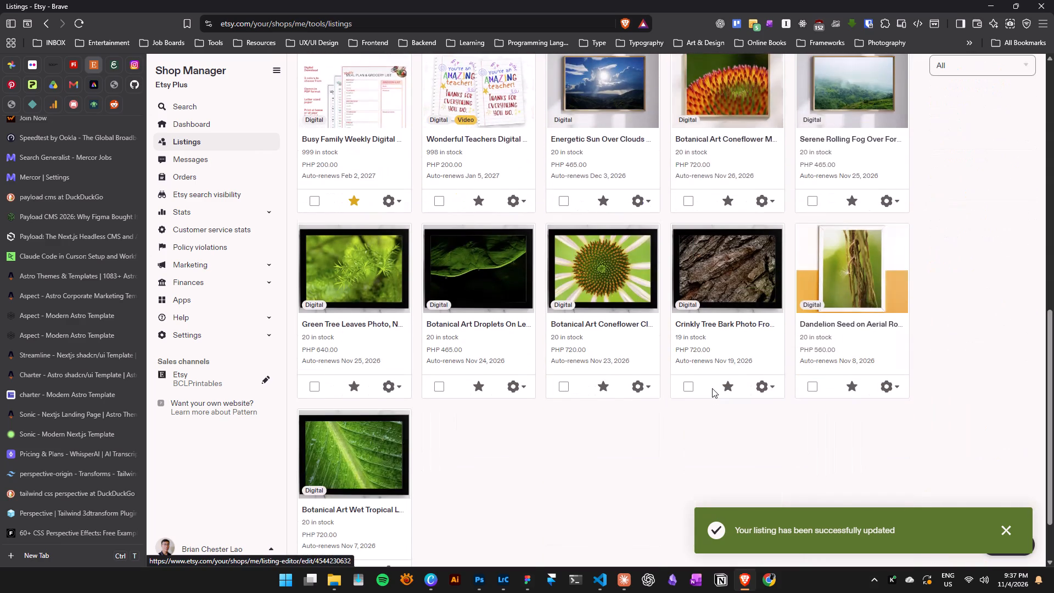
scroll(712, 388, up, 2)
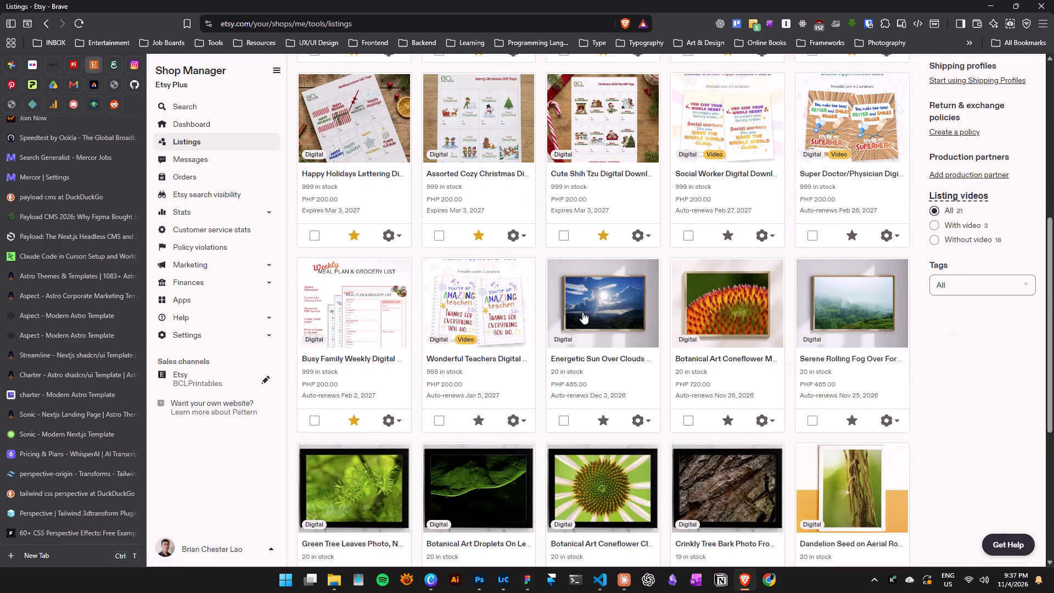
scroll(643, 318, up, 2)
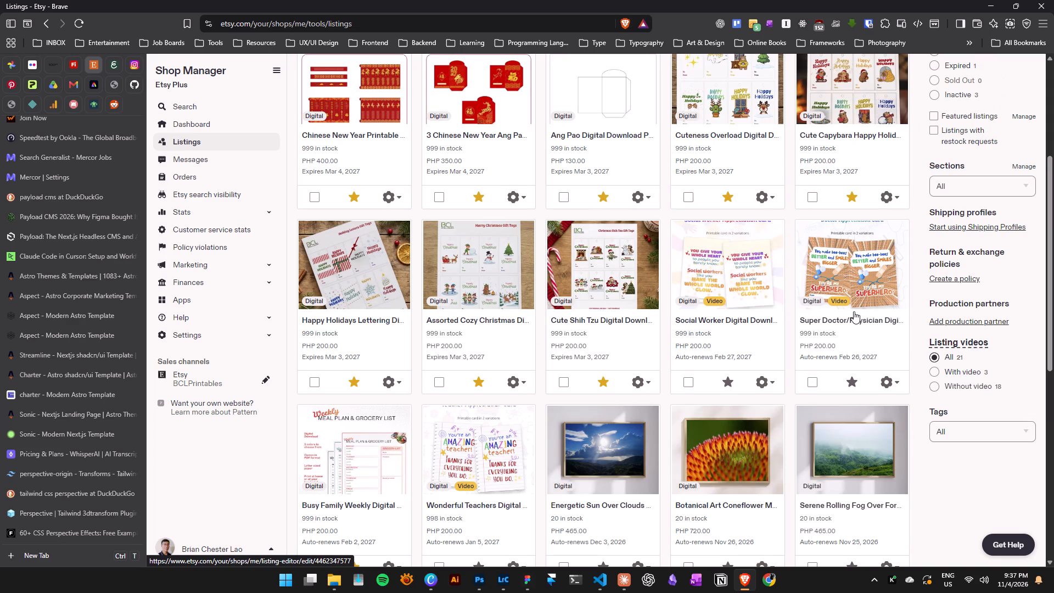
scroll(854, 311, up, 4)
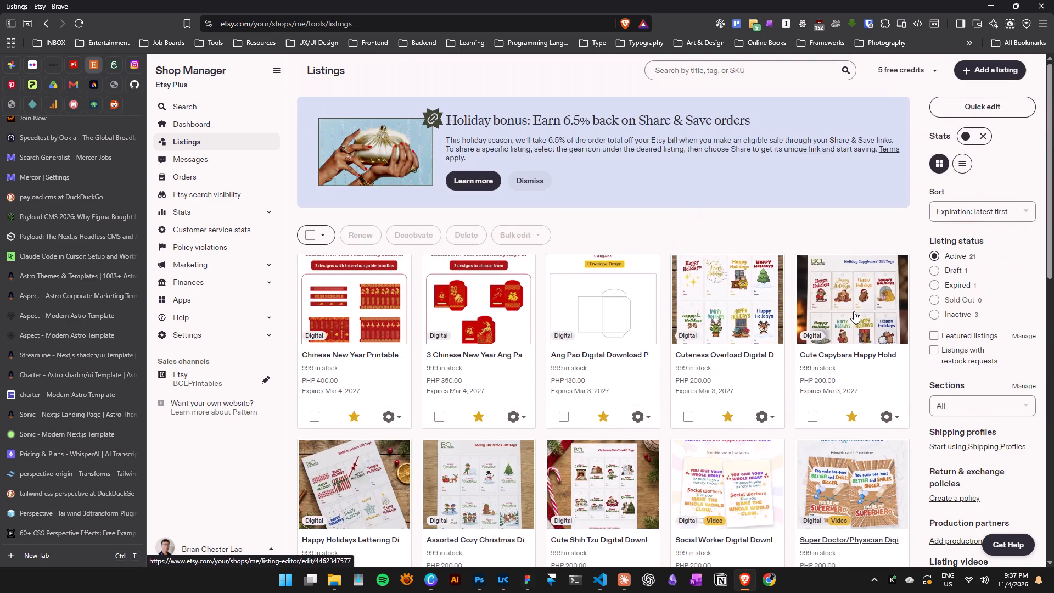
scroll(859, 319, down, 6)
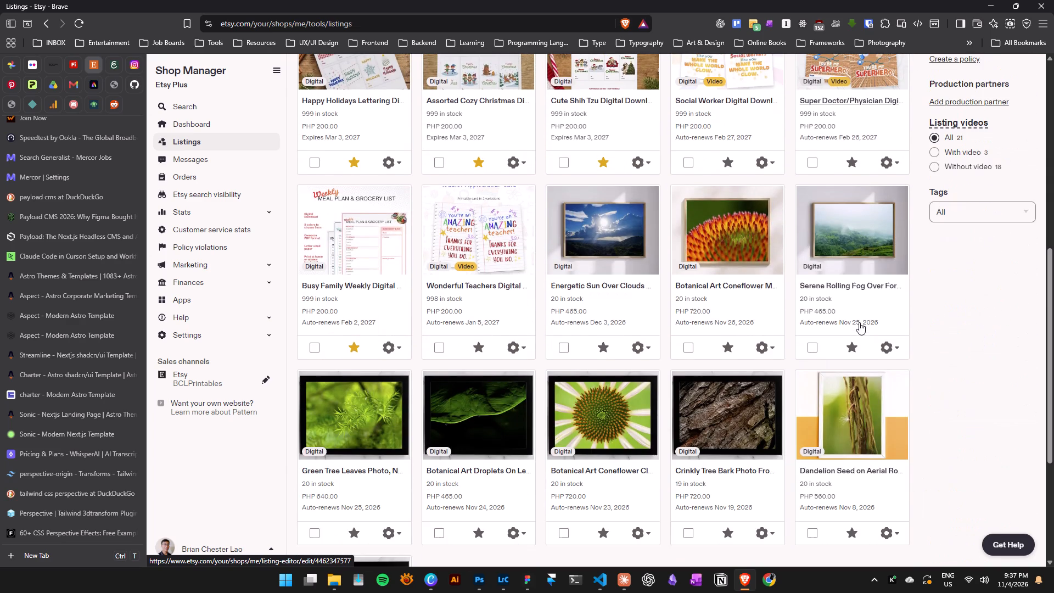
scroll(856, 324, down, 4)
scroll(855, 329, up, 2)
scroll(855, 329, down, 2)
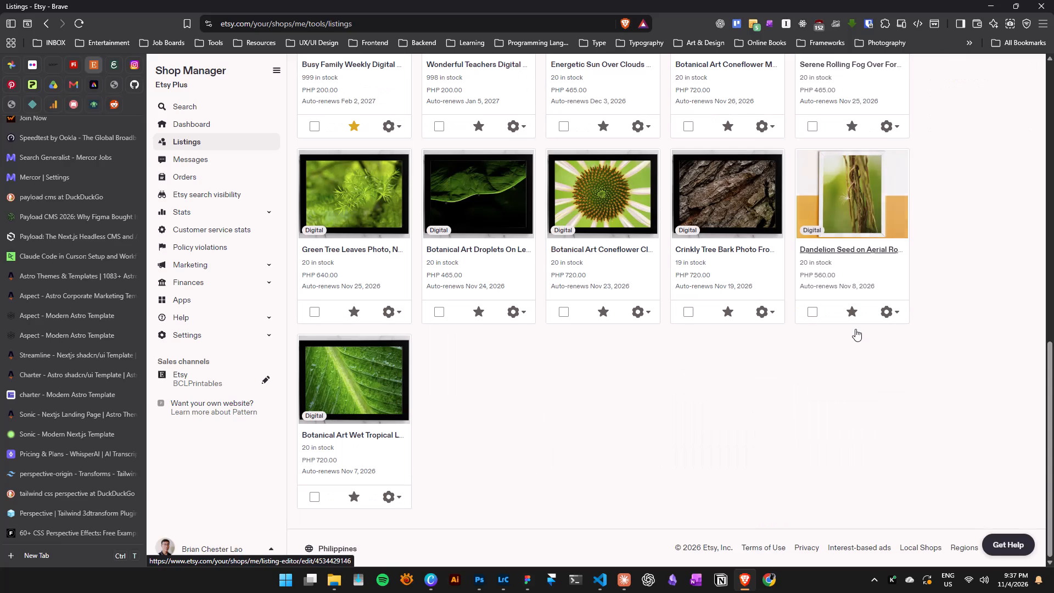
scroll(743, 364, up, 3)
scroll(744, 367, down, 3)
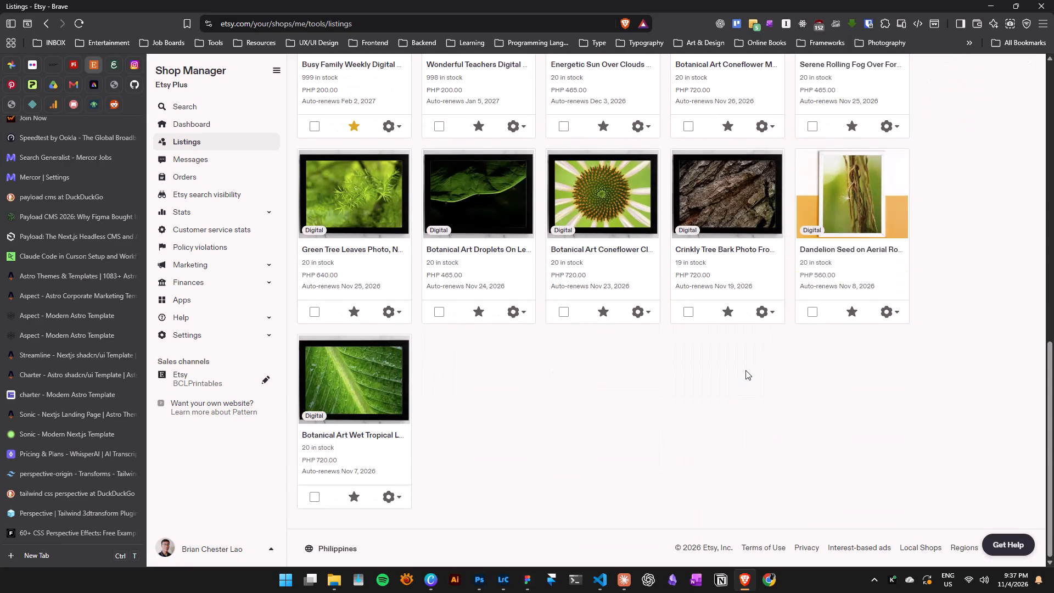
scroll(745, 377, up, 2)
scroll(747, 379, down, 3)
scroll(747, 382, up, 9)
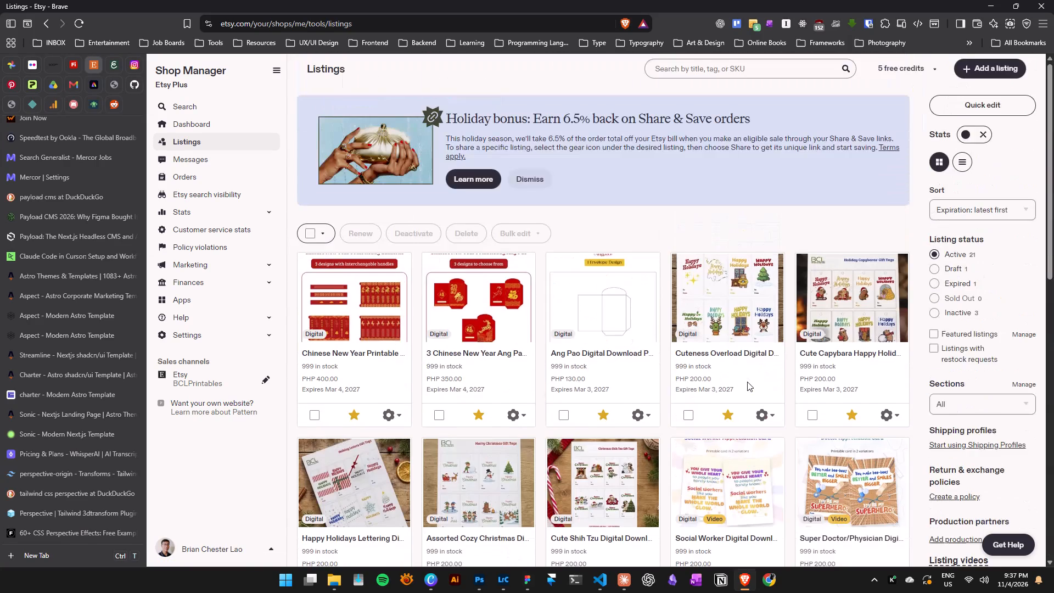
scroll(747, 382, up, 1)
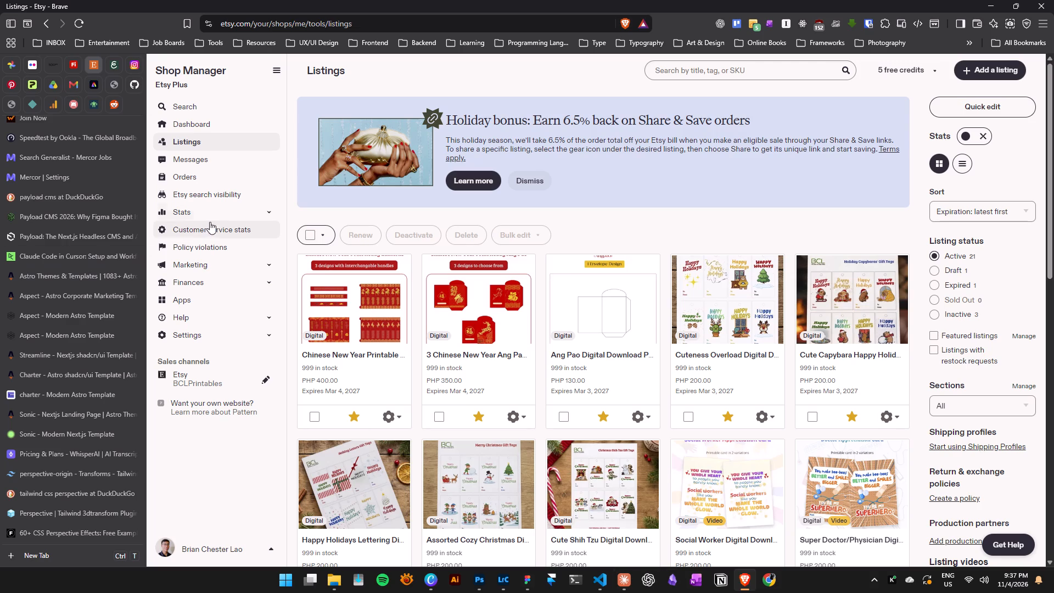
Examine the Etsy Ads statistics for the last 30 days and the list of advertised listings.
click(218, 262)
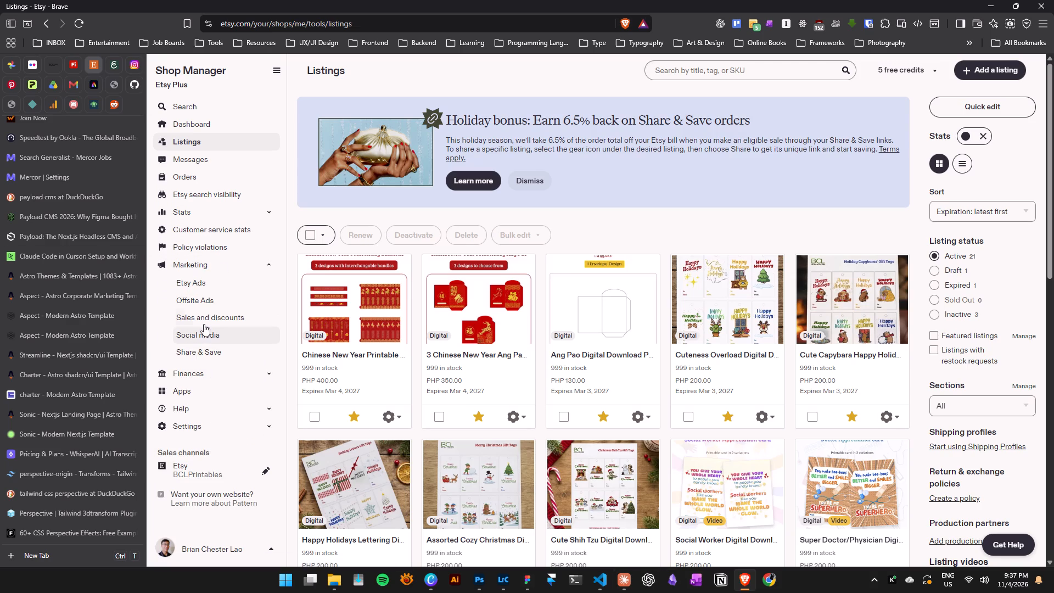
click(220, 278)
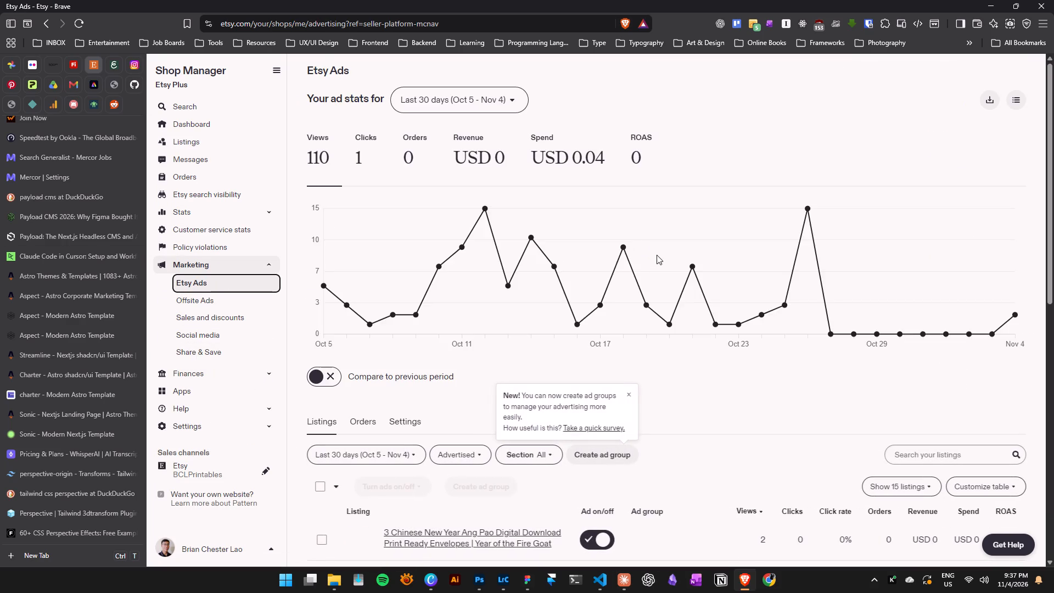
drag(724, 407, 721, 413)
click(727, 394)
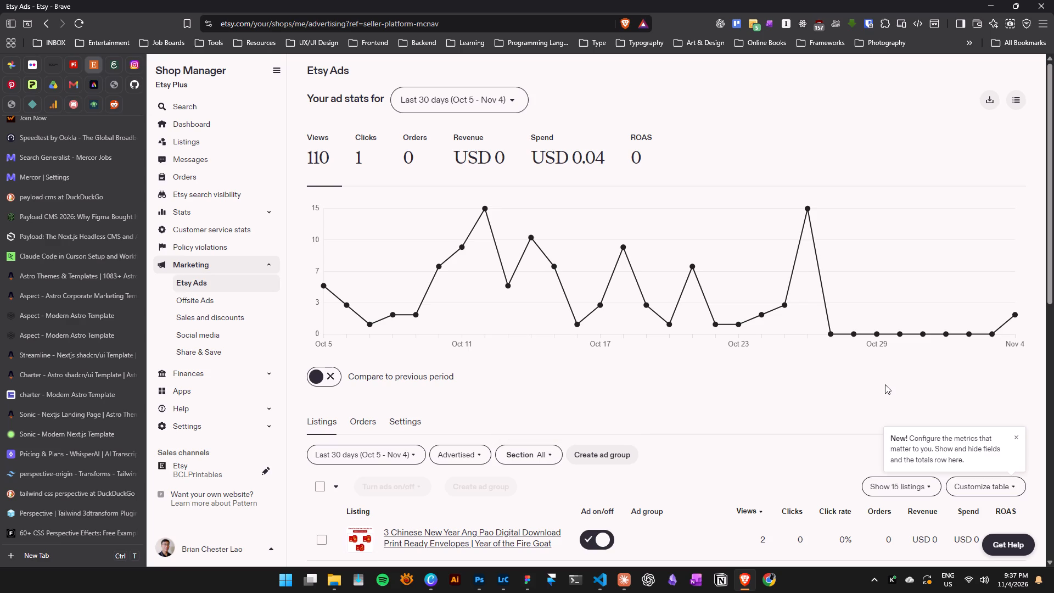
scroll(885, 384, down, 4)
scroll(714, 383, down, 4)
scroll(714, 383, up, 1)
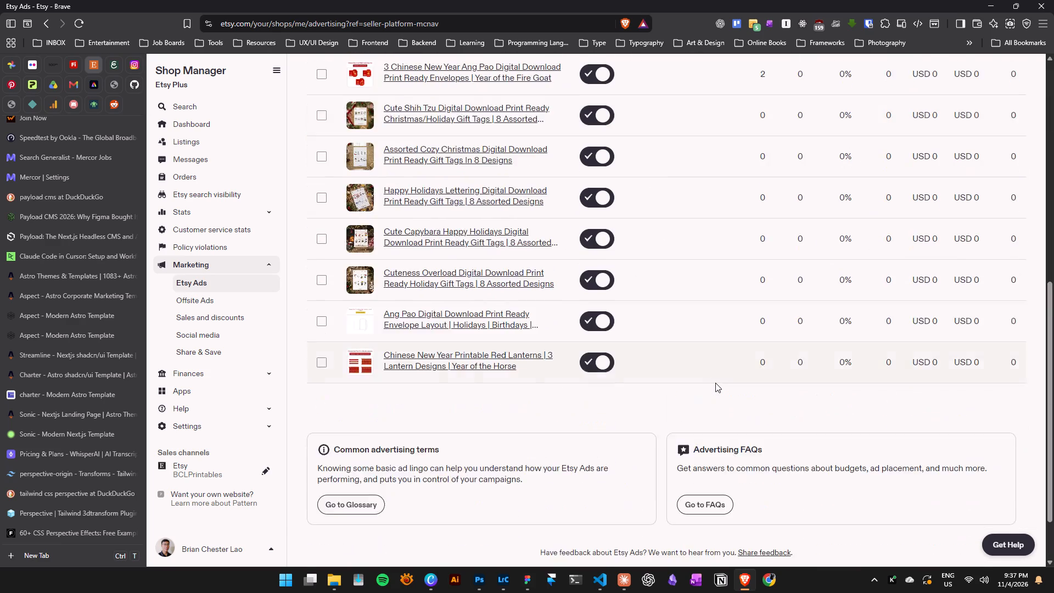
scroll(715, 383, up, 1)
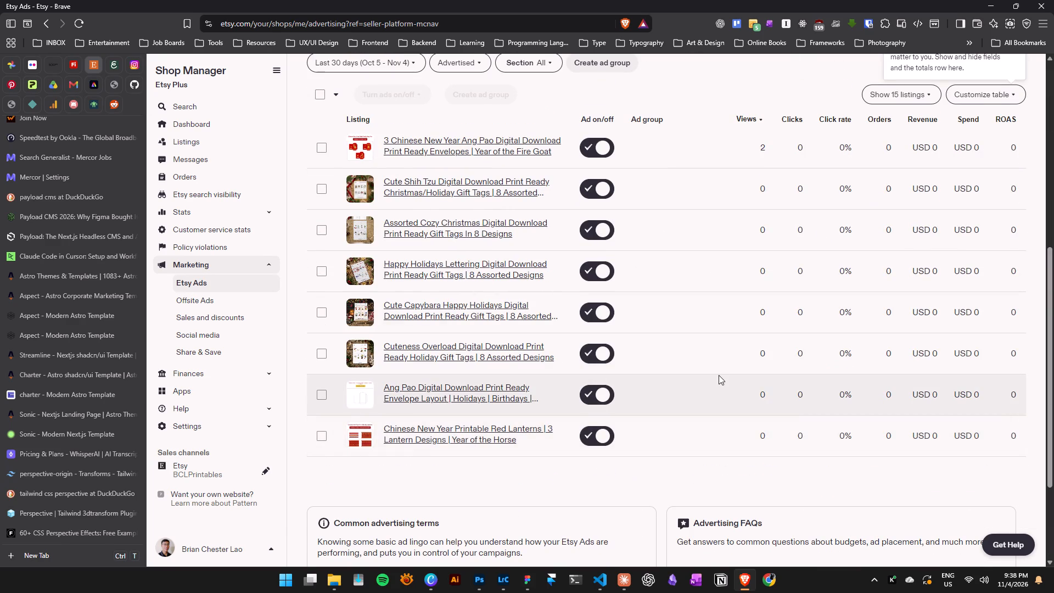
Review the shop's sales and discounts, and inspect the details of the 50% Mix and Match offer.
click(215, 322)
scroll(610, 405, down, 4)
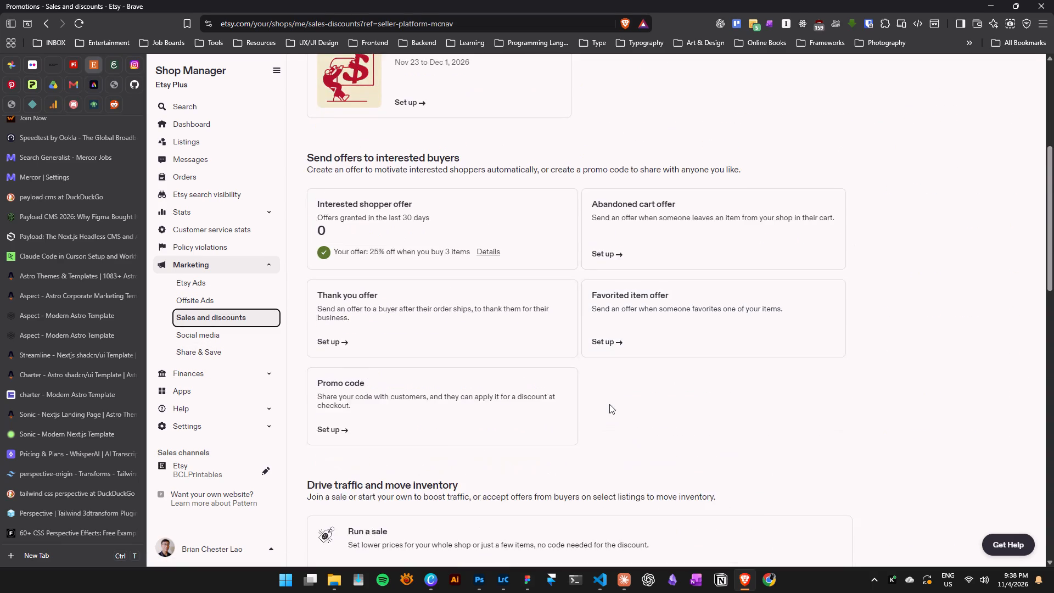
scroll(609, 404, down, 10)
scroll(616, 387, up, 1)
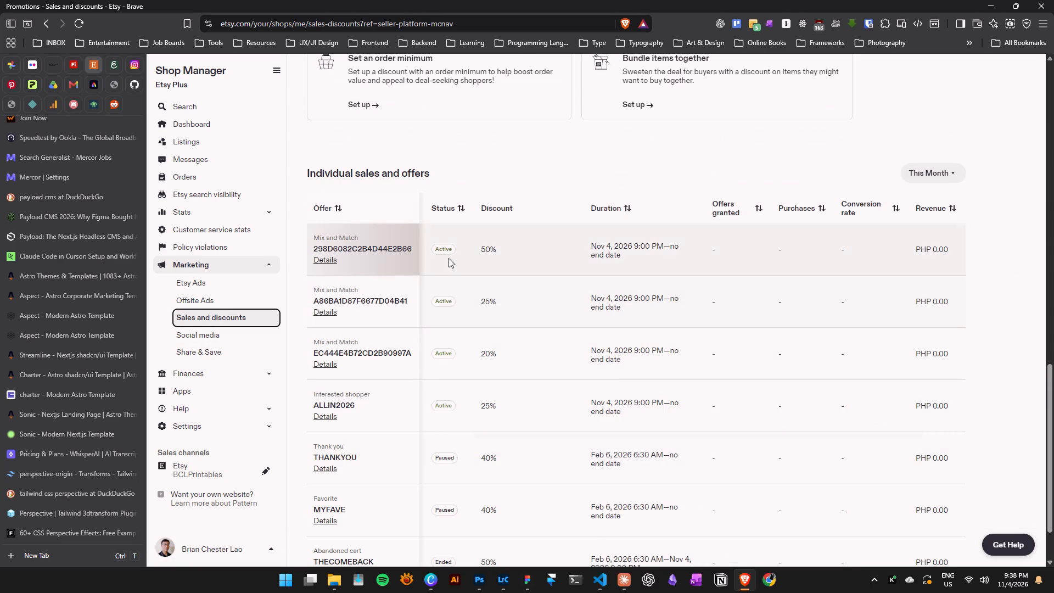
click(328, 261)
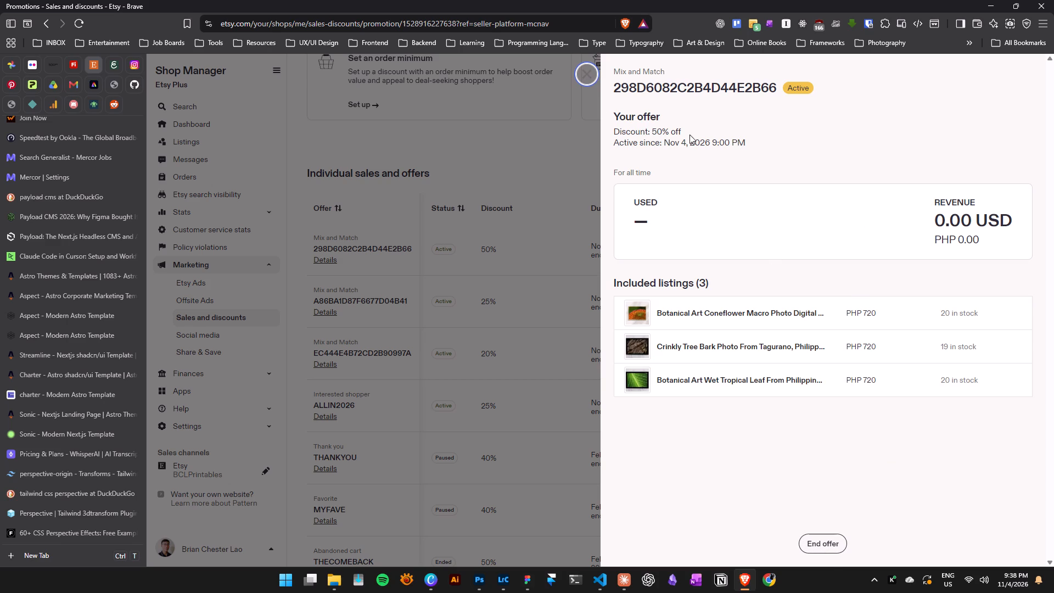
click(584, 74)
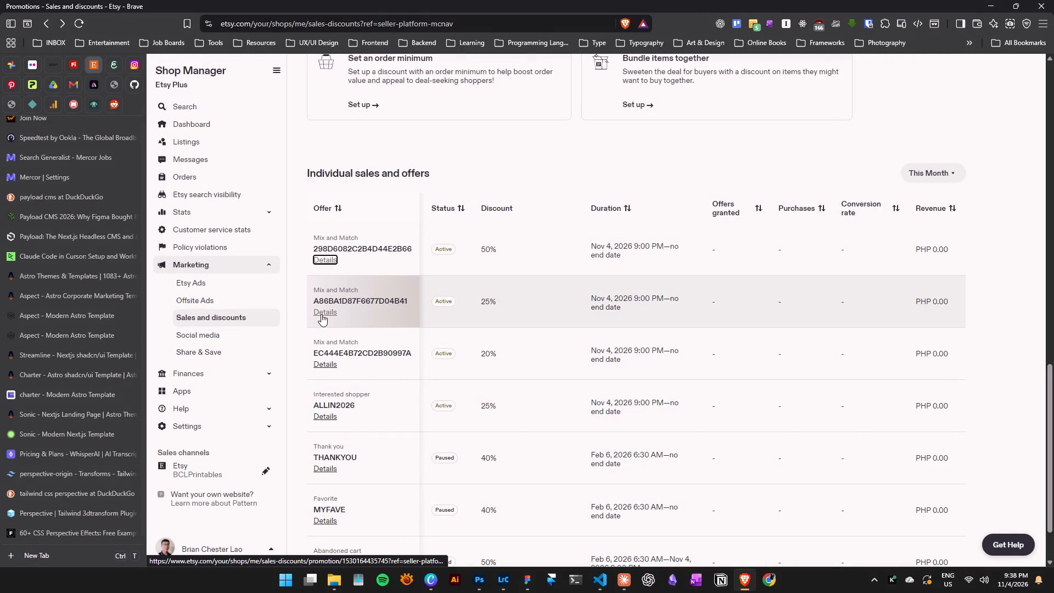
Inspect the details of the ALLIN2026 interested-shopper offer among the individual sales and offers.
scroll(452, 287, up, 4)
scroll(452, 293, down, 5)
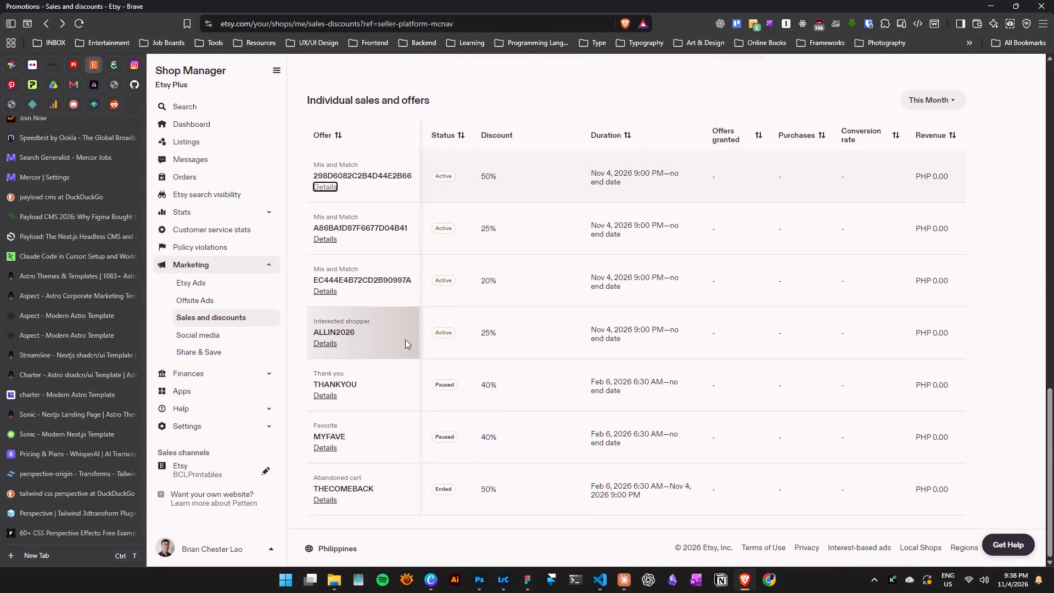
click(325, 343)
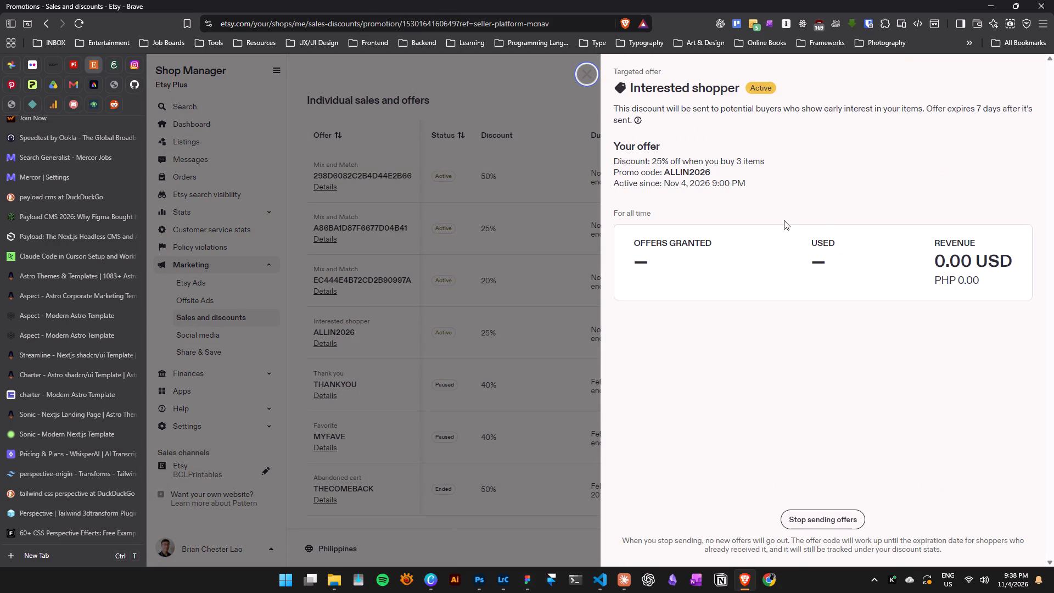
click(592, 73)
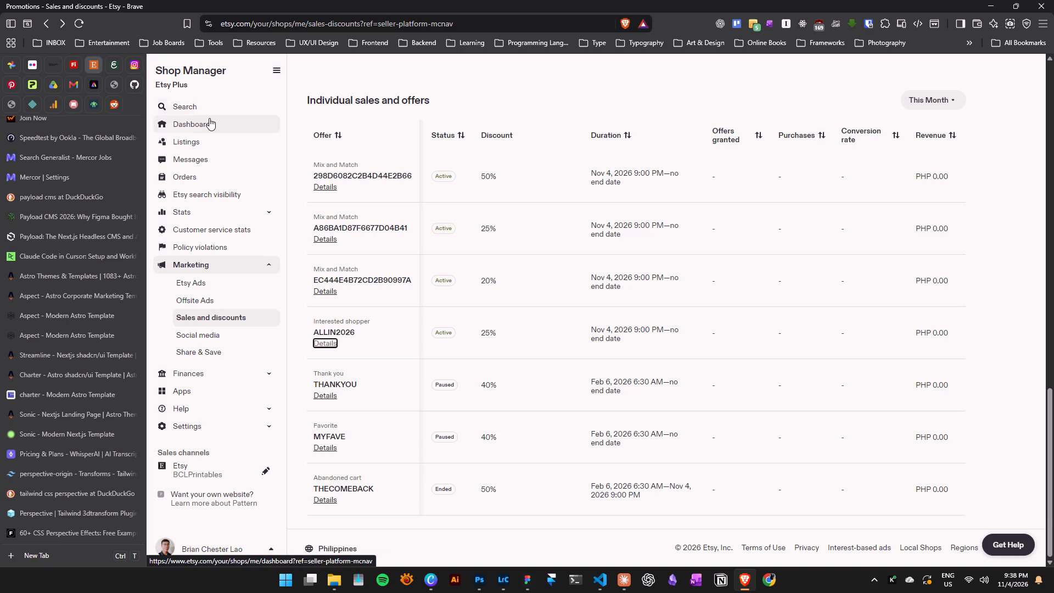
Switch to Instagram and check the bclmacro profile, its notifications and its grid of posts.
click(136, 68)
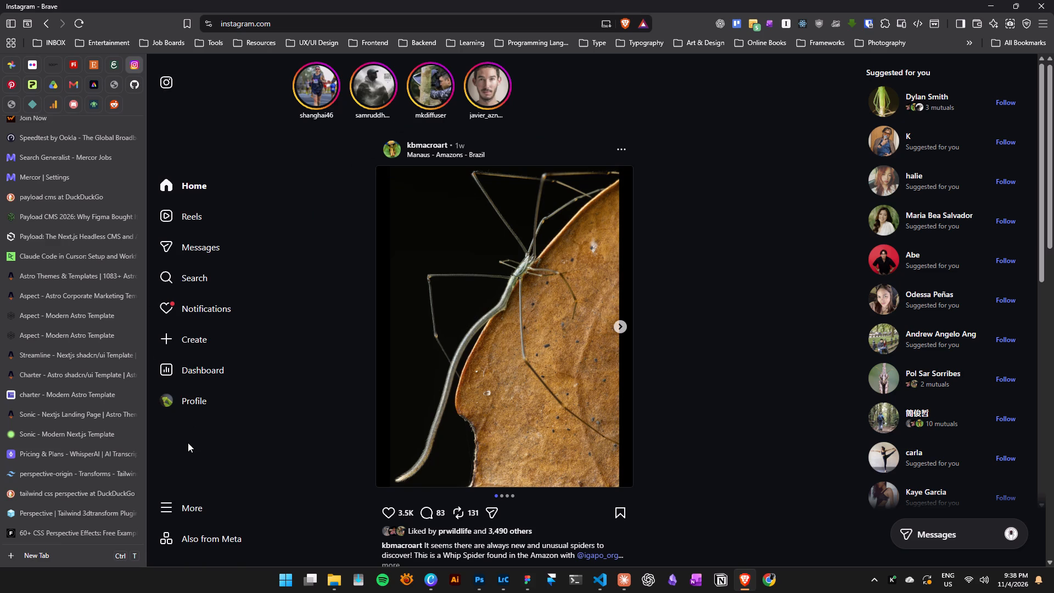
click(188, 398)
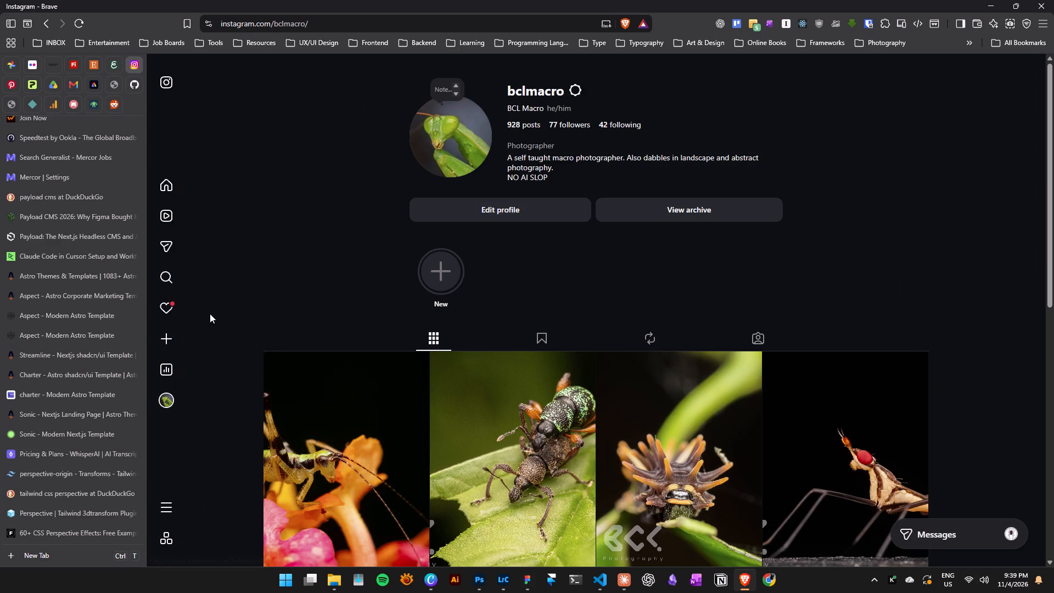
click(209, 309)
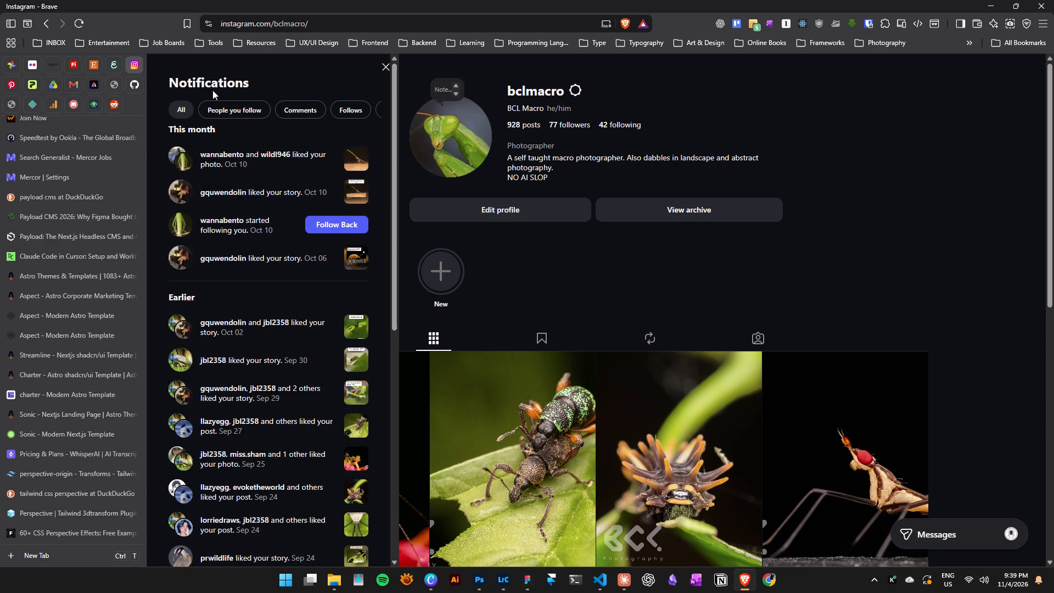
click(387, 68)
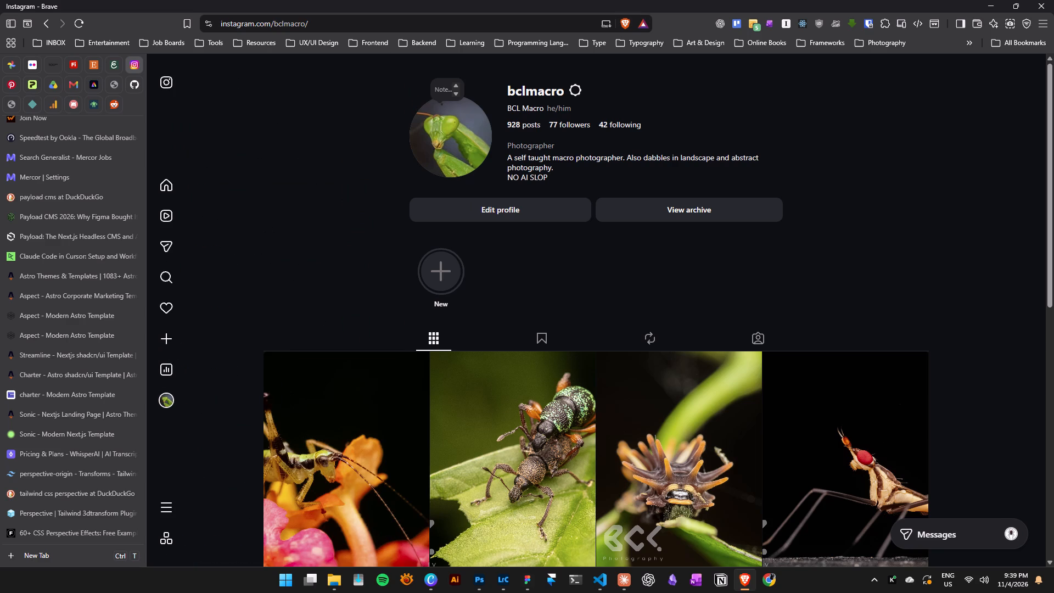
scroll(266, 345, down, 3)
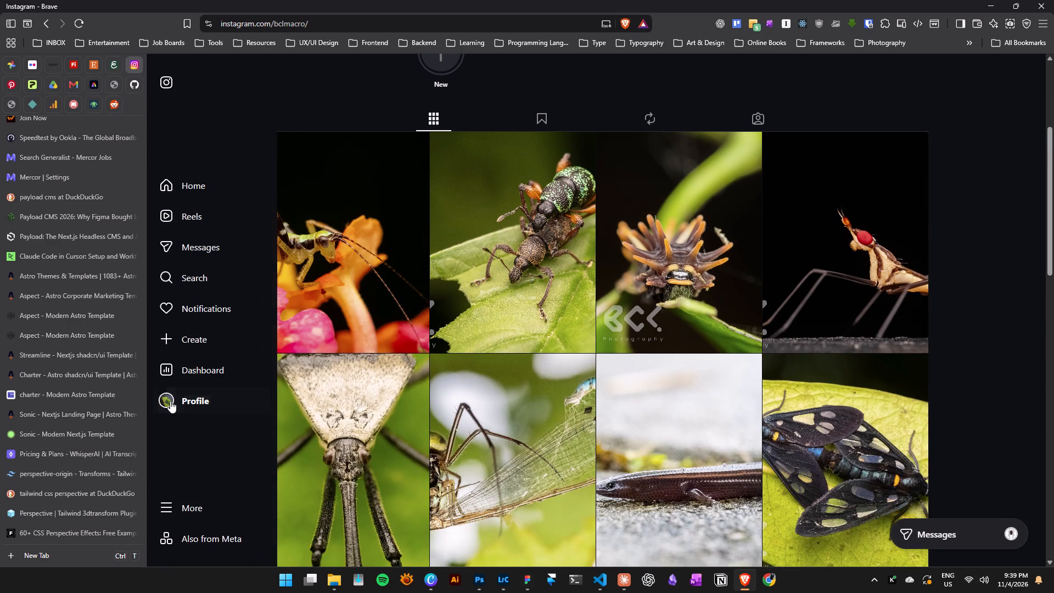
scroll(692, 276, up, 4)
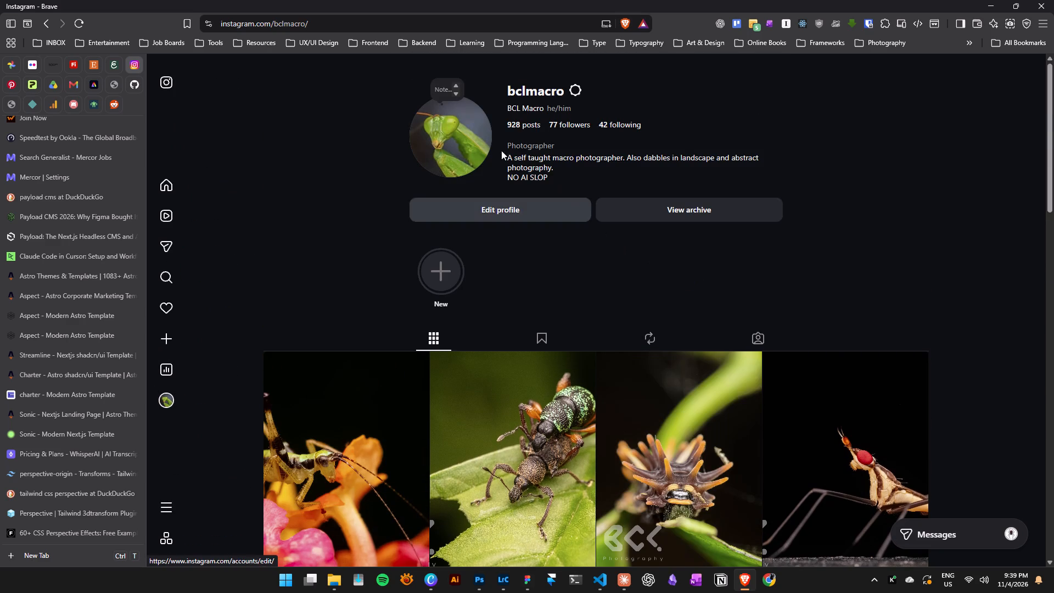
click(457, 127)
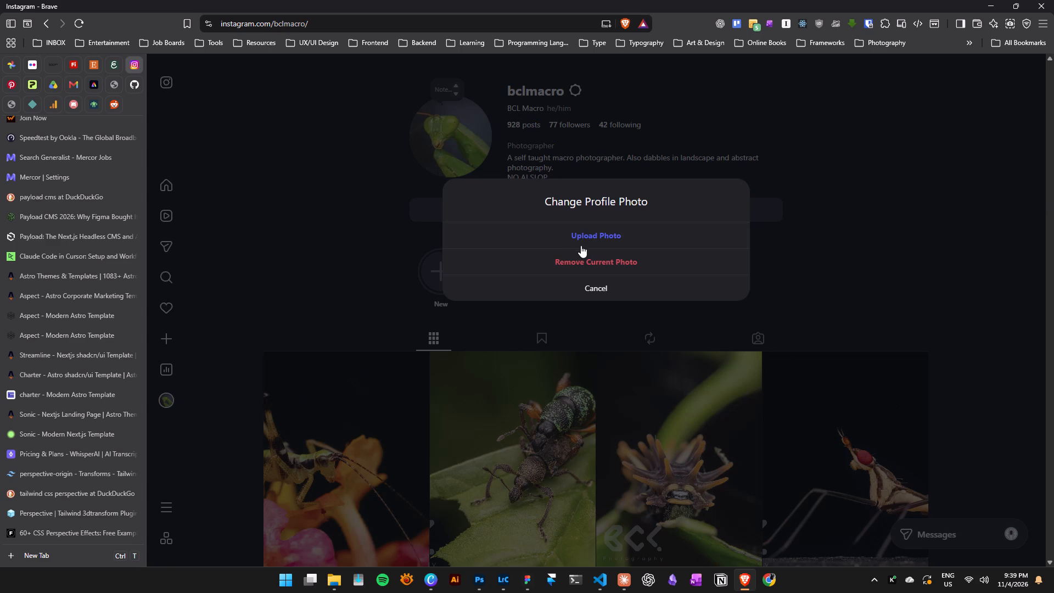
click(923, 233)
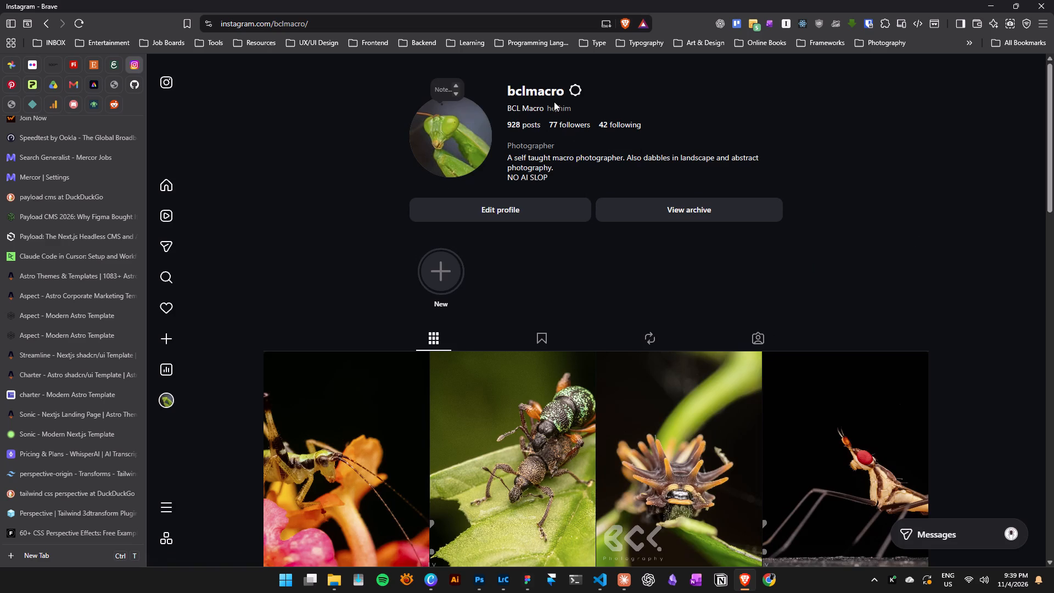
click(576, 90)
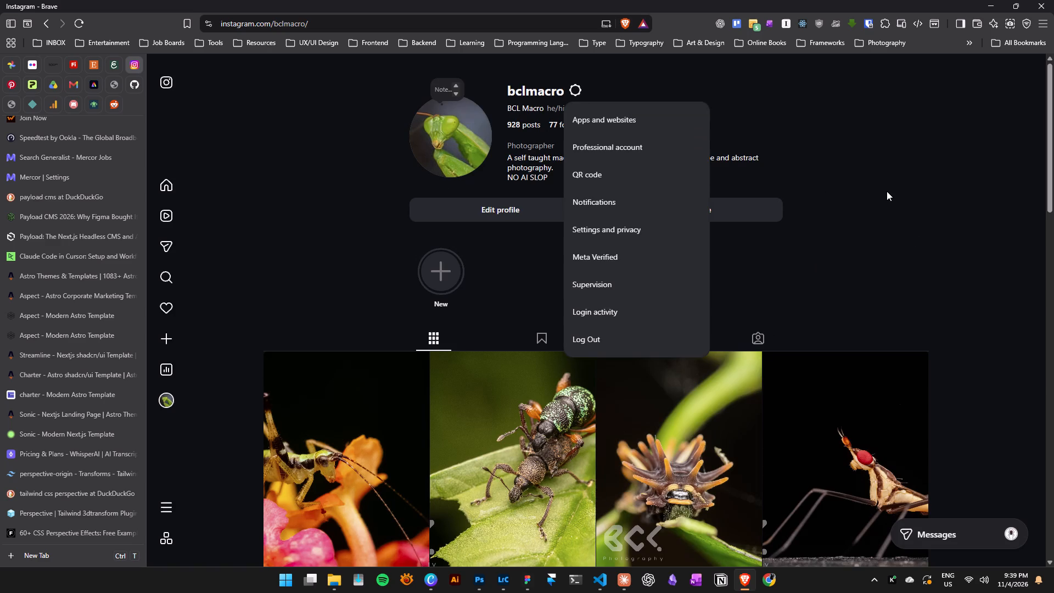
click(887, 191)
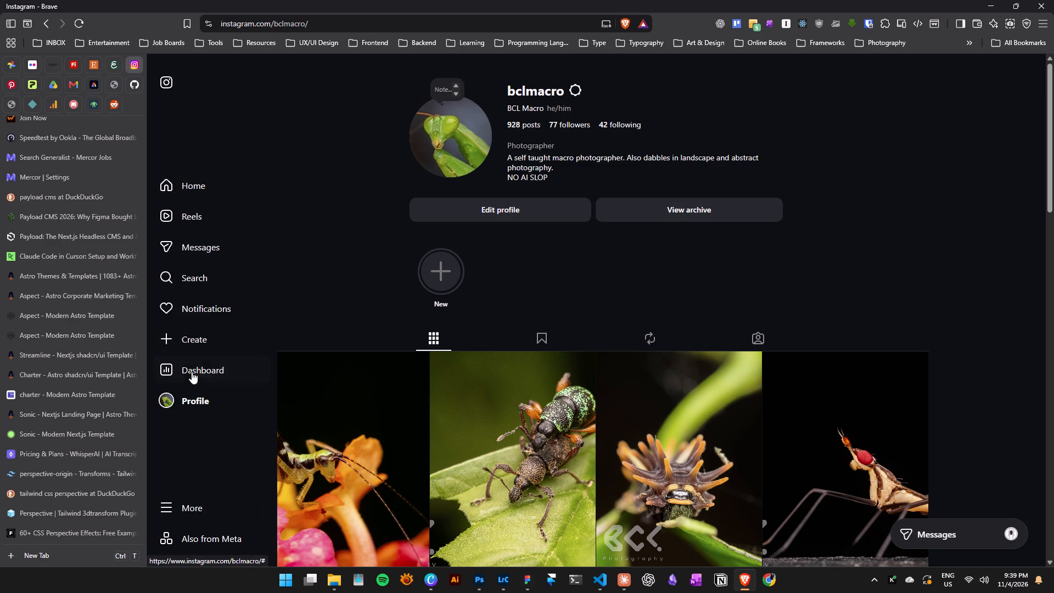
Look through the photo posts on the BCL Macro Instagram profile.
click(188, 400)
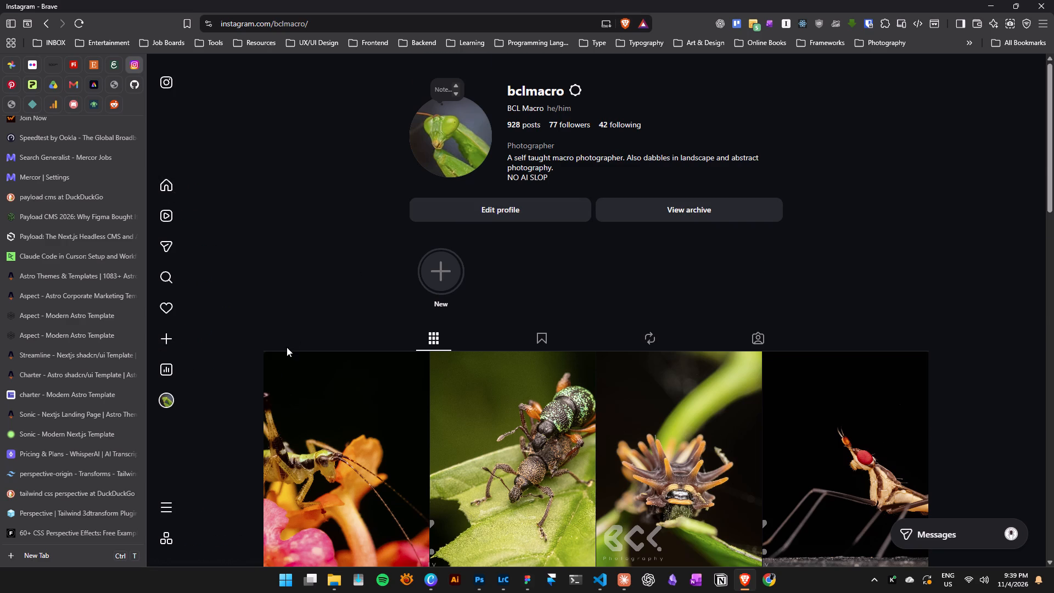
scroll(287, 348, down, 5)
scroll(233, 344, down, 20)
scroll(233, 344, down, 1)
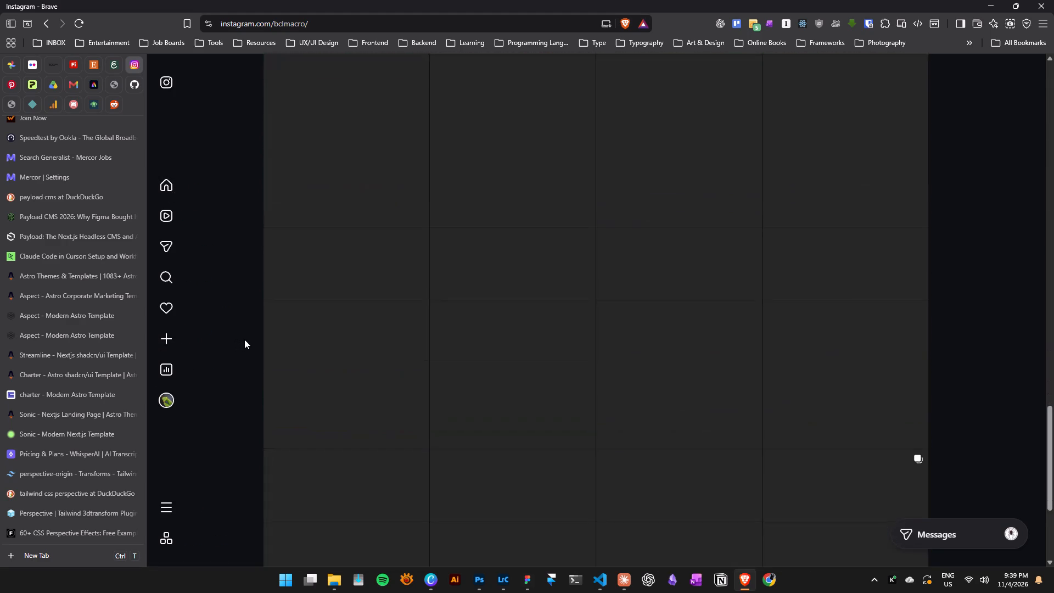
Look through the older macro photo posts of the bclmacro profile, and return to the profile header.
scroll(244, 339, down, 14)
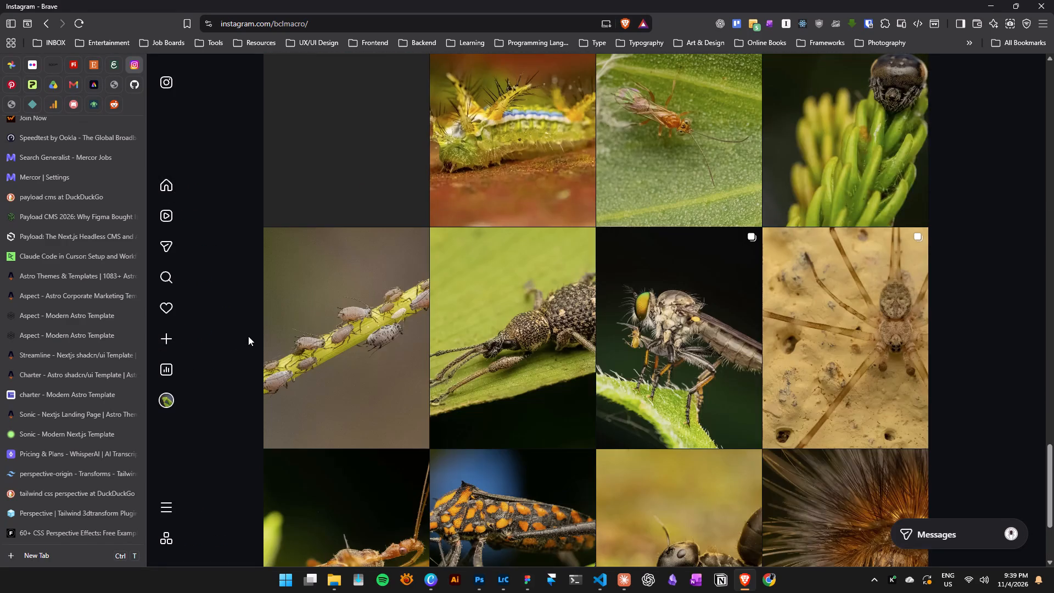
scroll(248, 336, up, 20)
scroll(248, 336, up, 20)
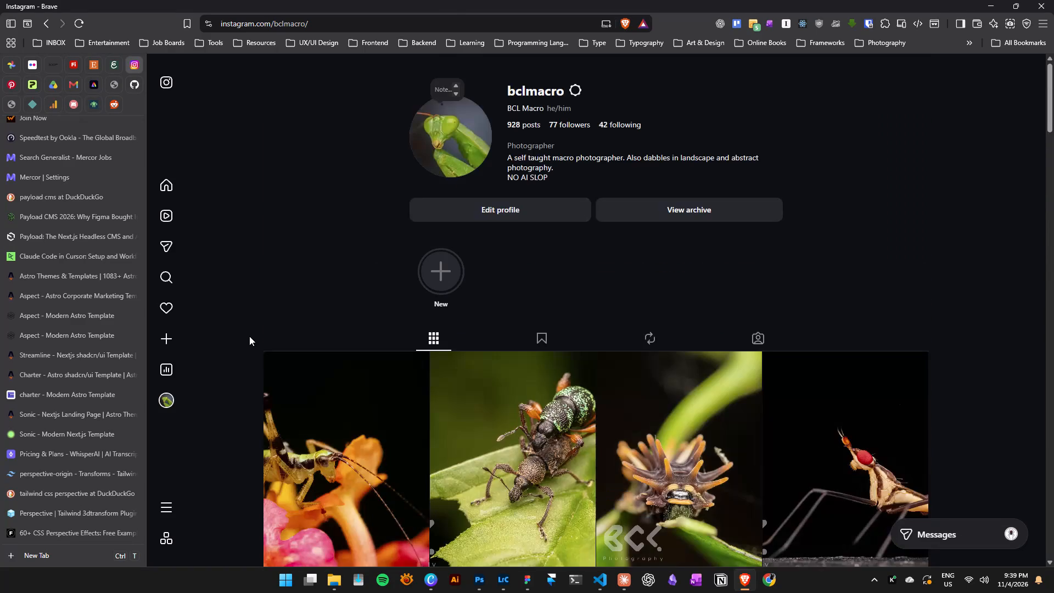
scroll(249, 336, up, 1)
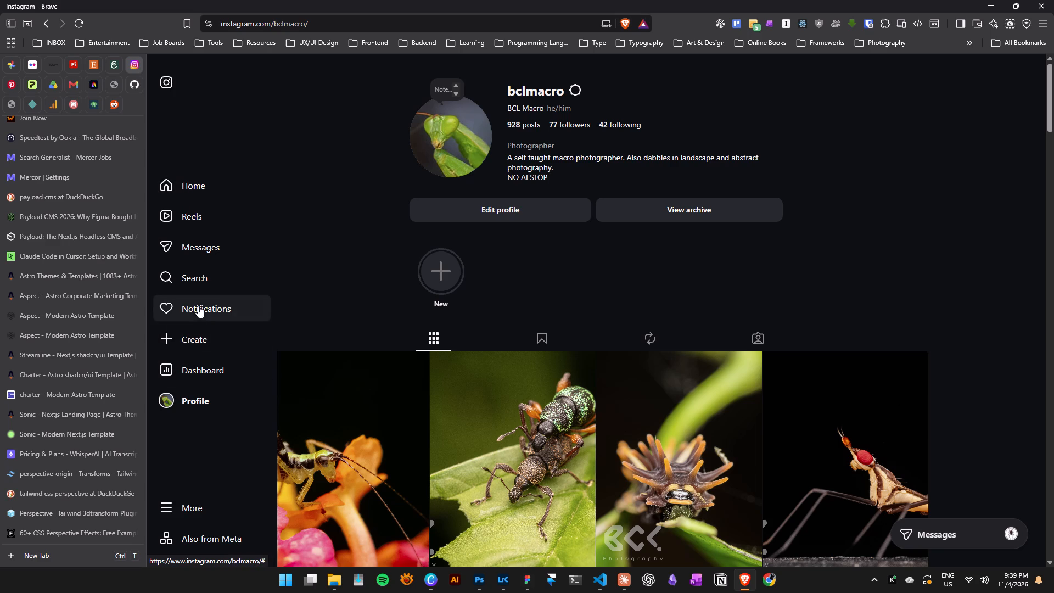
Switch the Instagram account to bclprintables, reload the page, and open that account's own profile.
click(184, 511)
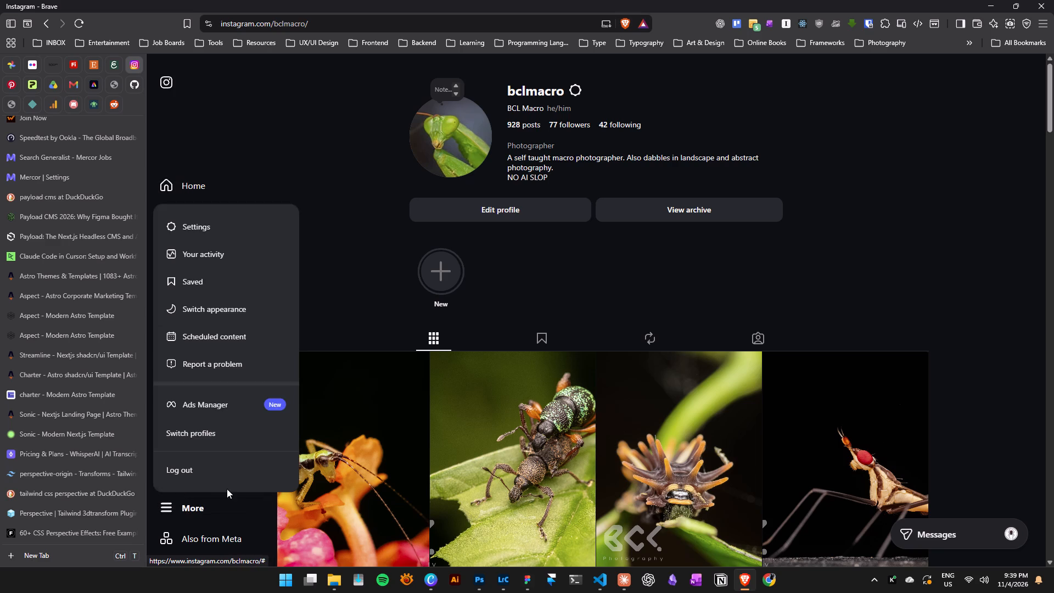
click(226, 429)
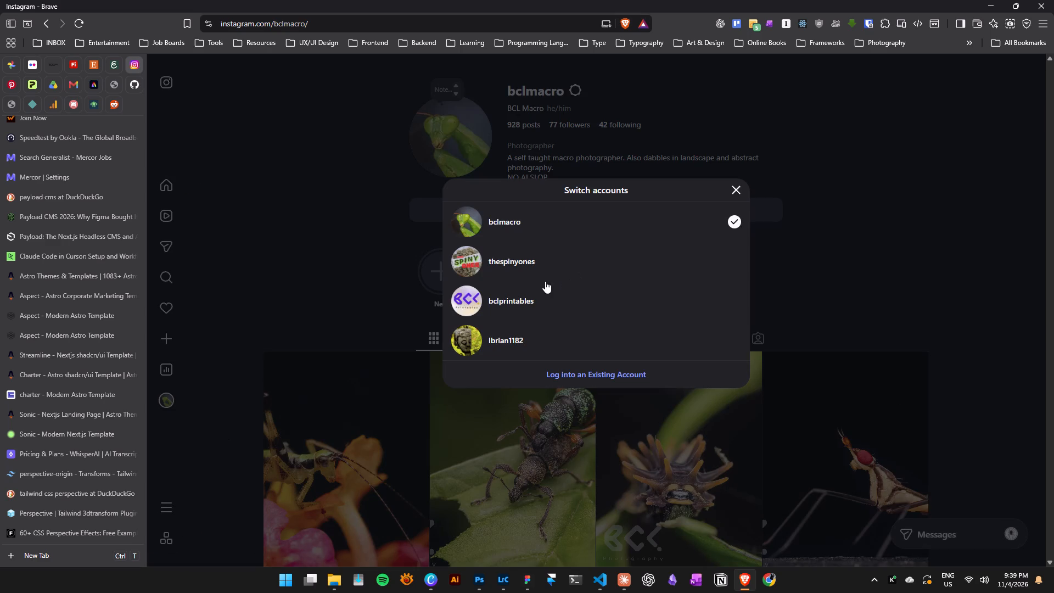
click(504, 303)
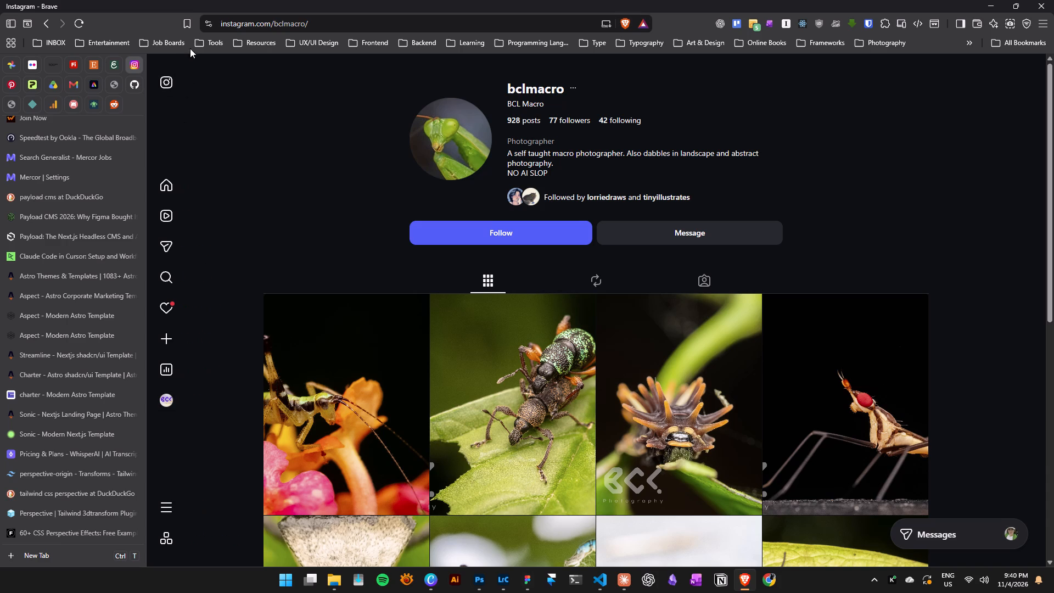
click(76, 23)
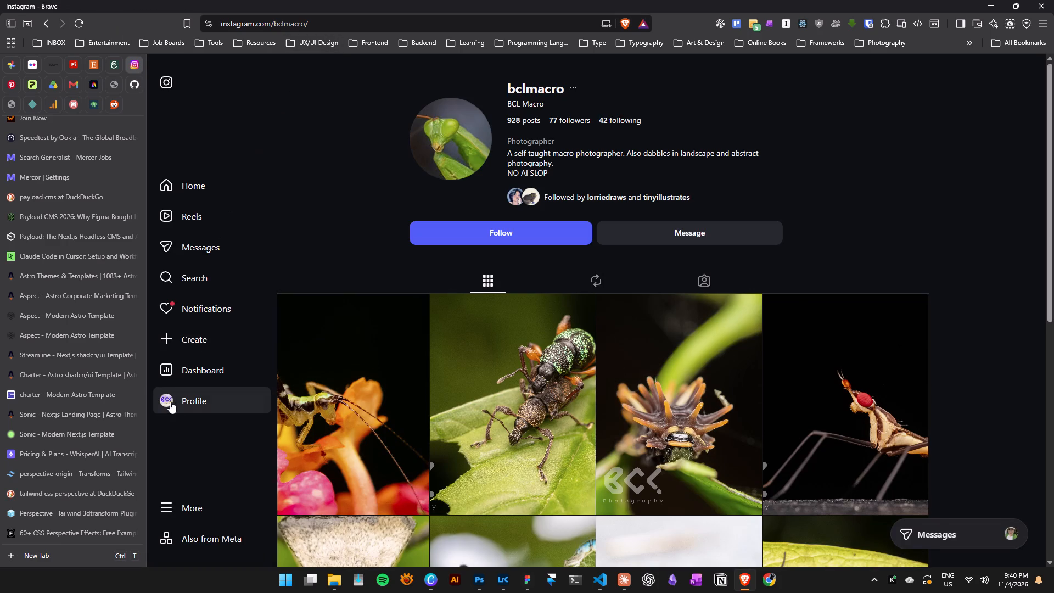
click(176, 401)
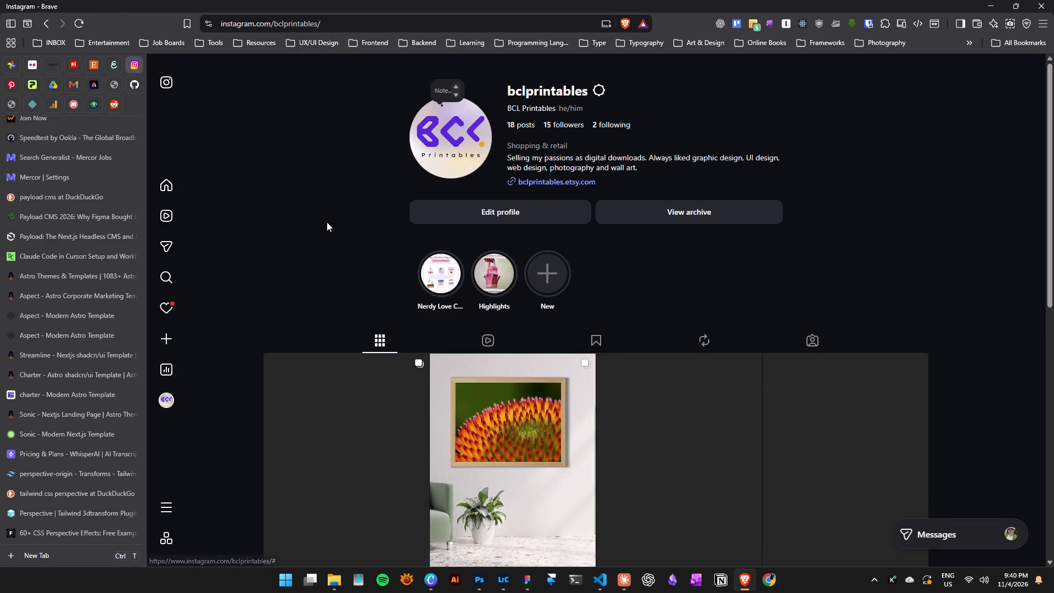
Look through the product posts on the bclprintables profile and return to the profile header.
scroll(829, 253, down, 3)
scroll(709, 296, down, 1)
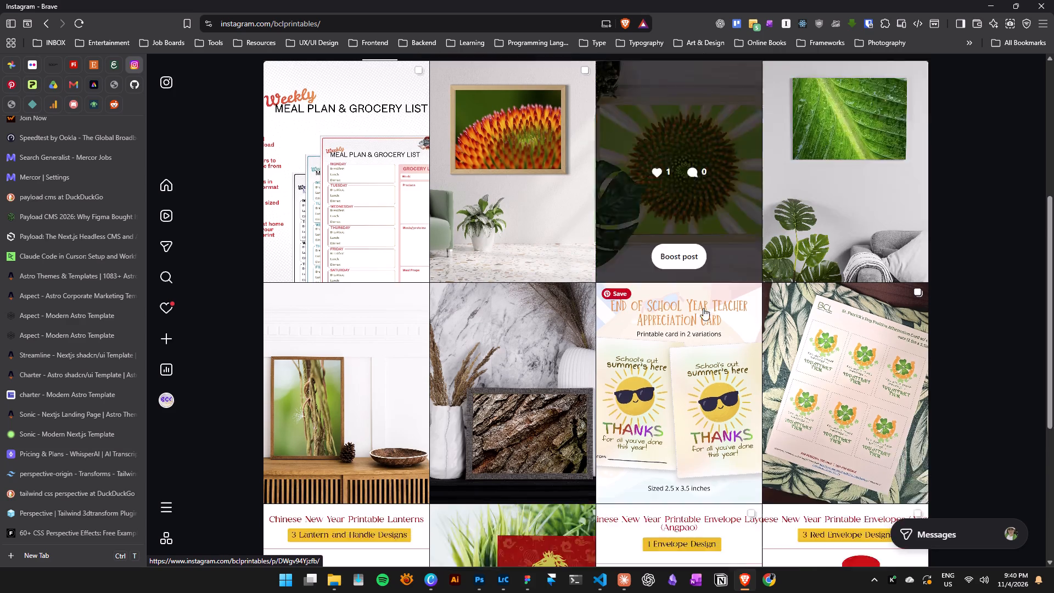
scroll(703, 308, down, 2)
scroll(712, 314, up, 4)
scroll(575, 343, up, 1)
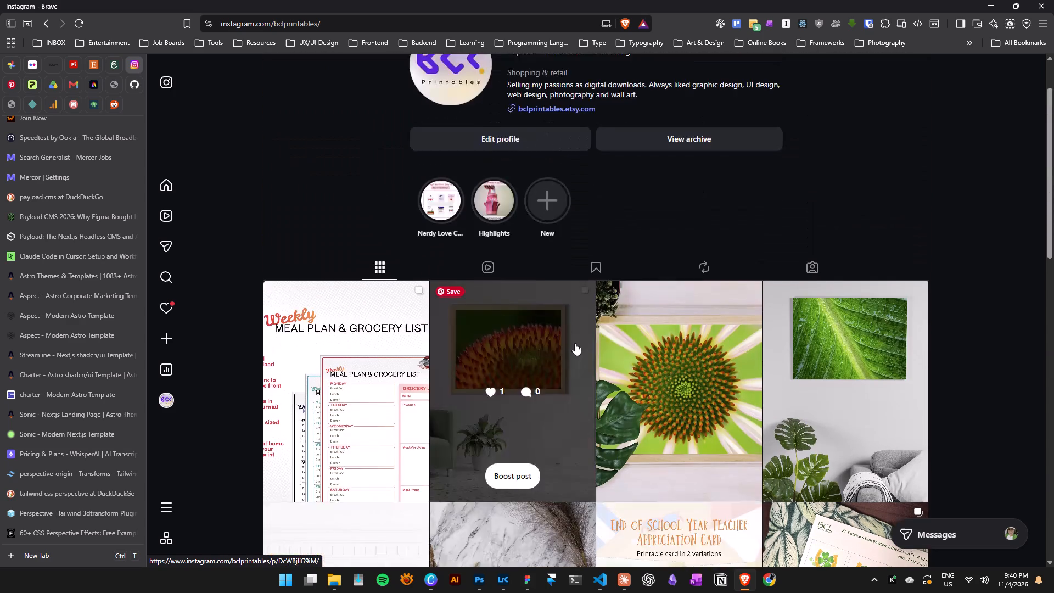
scroll(575, 343, up, 1)
scroll(608, 303, up, 1)
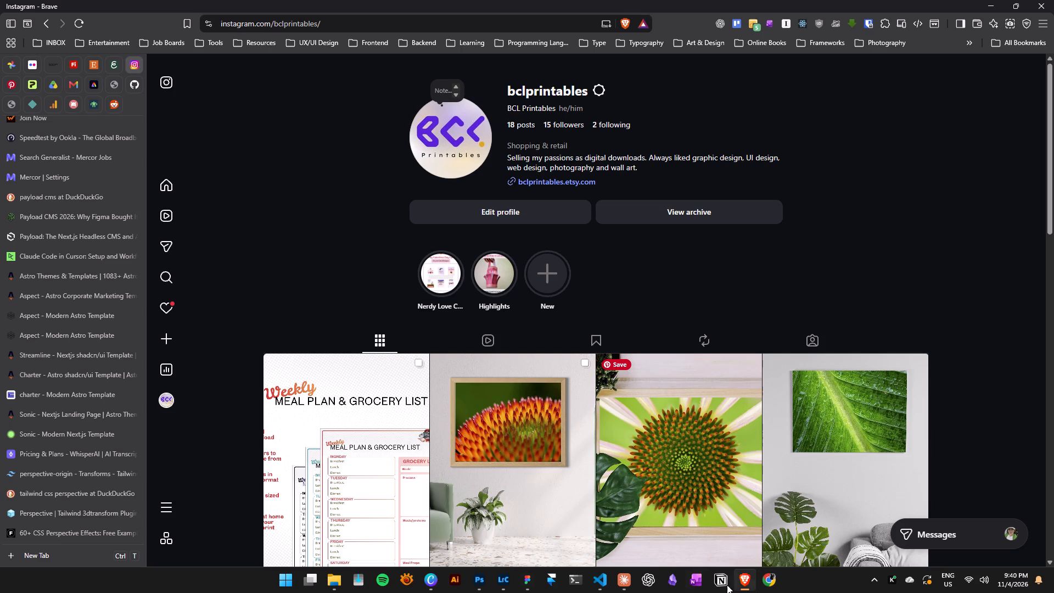
Switch to Canva and create a new blank Instagram Post (4:5) design.
click(435, 575)
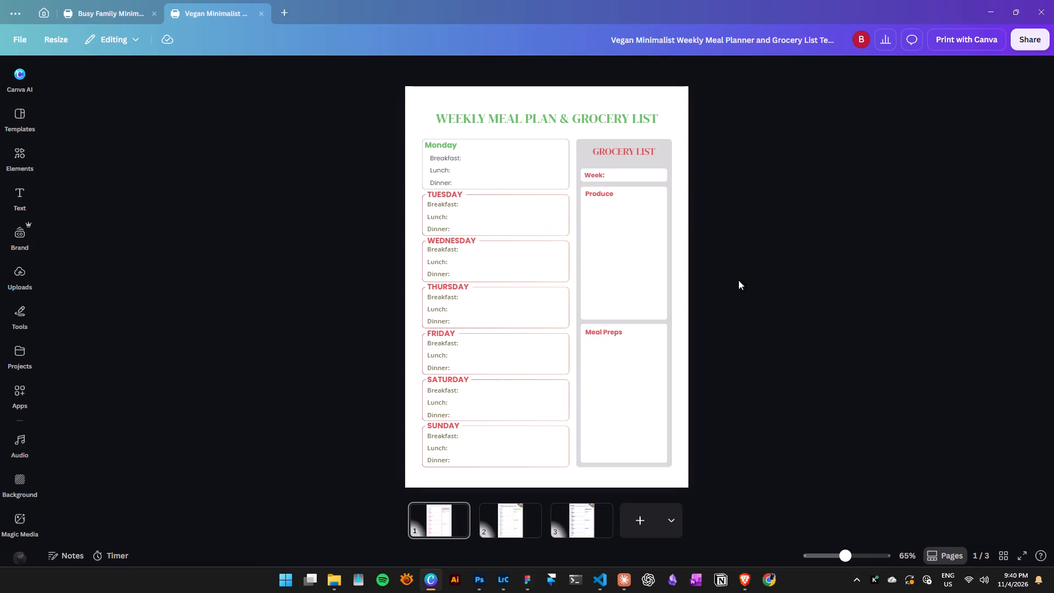
key(ctrl+n)
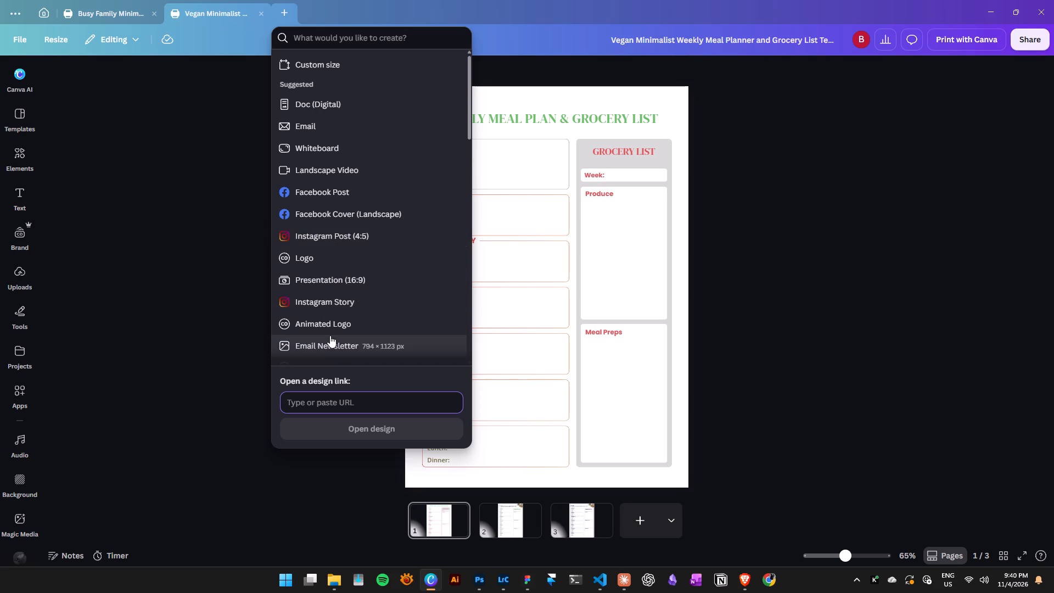
scroll(332, 335, down, 1)
click(340, 163)
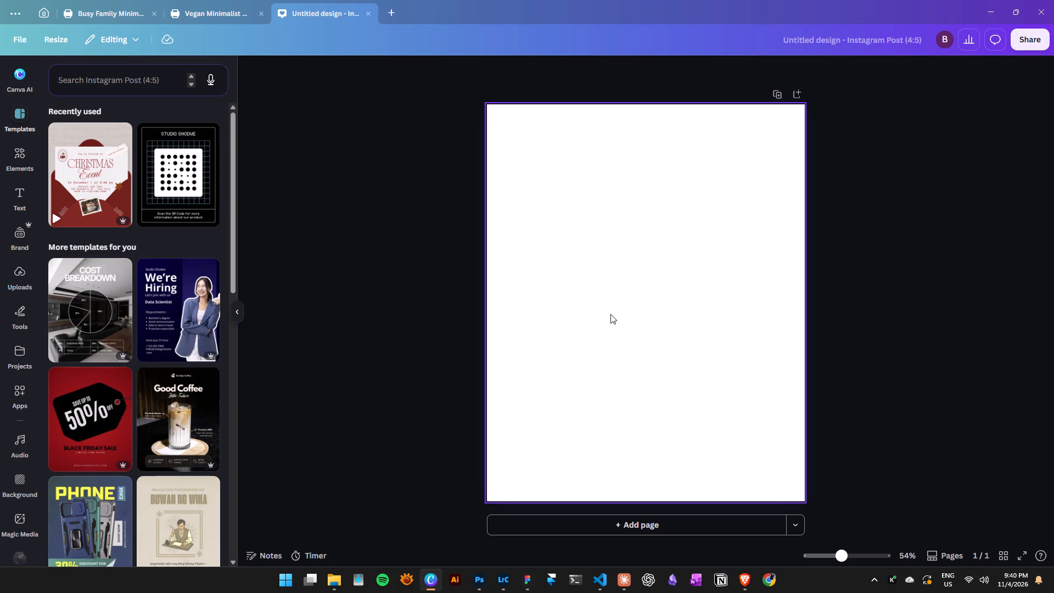
Close Canva and the Brave browser window with all of its open tabs.
click(1052, 2)
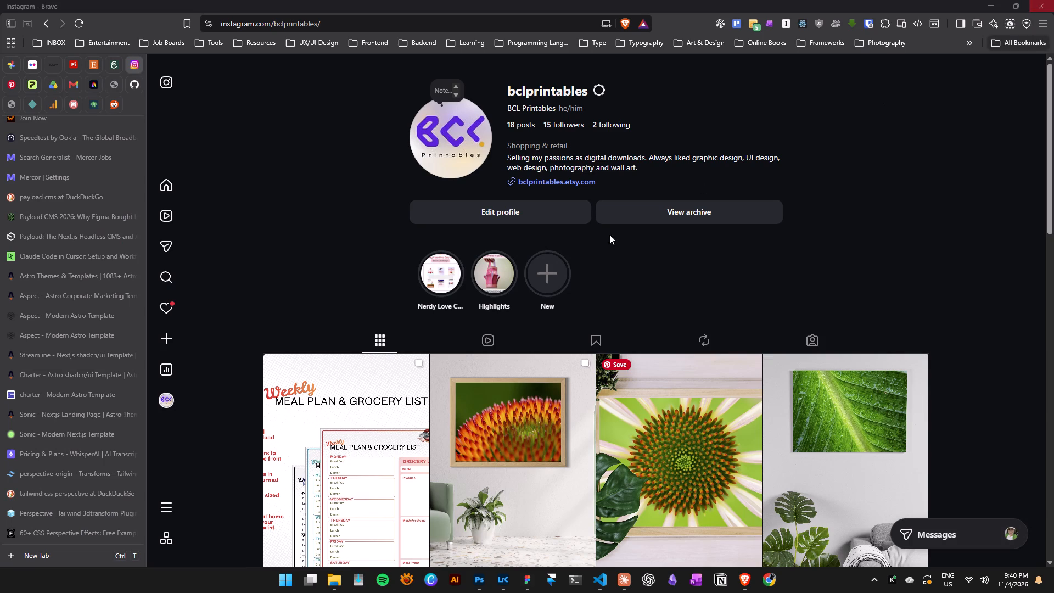
click(1044, 5)
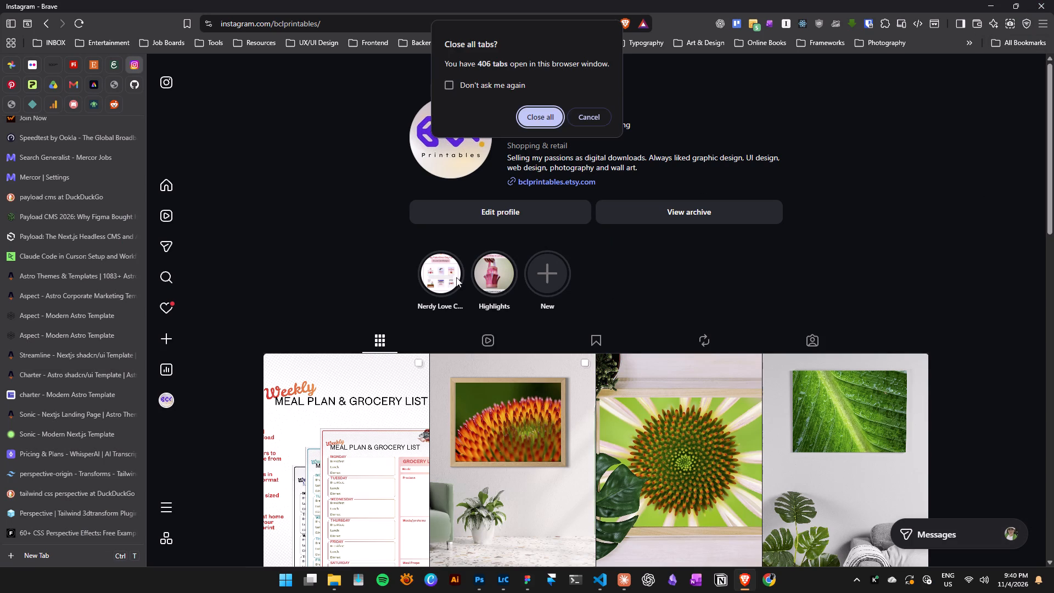
click(552, 119)
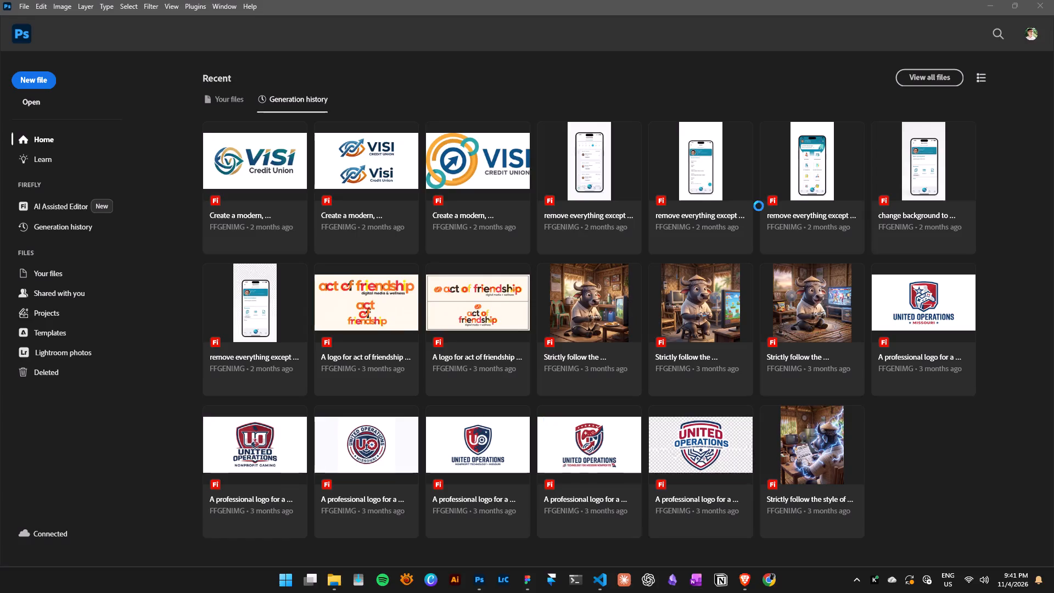
click(1044, 5)
click(523, 581)
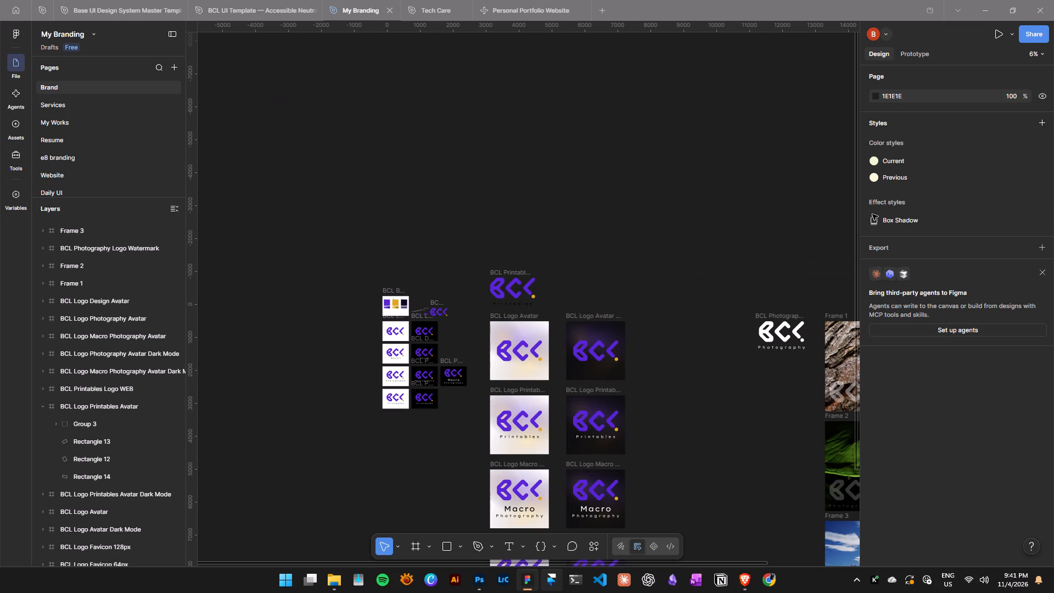
click(1040, 8)
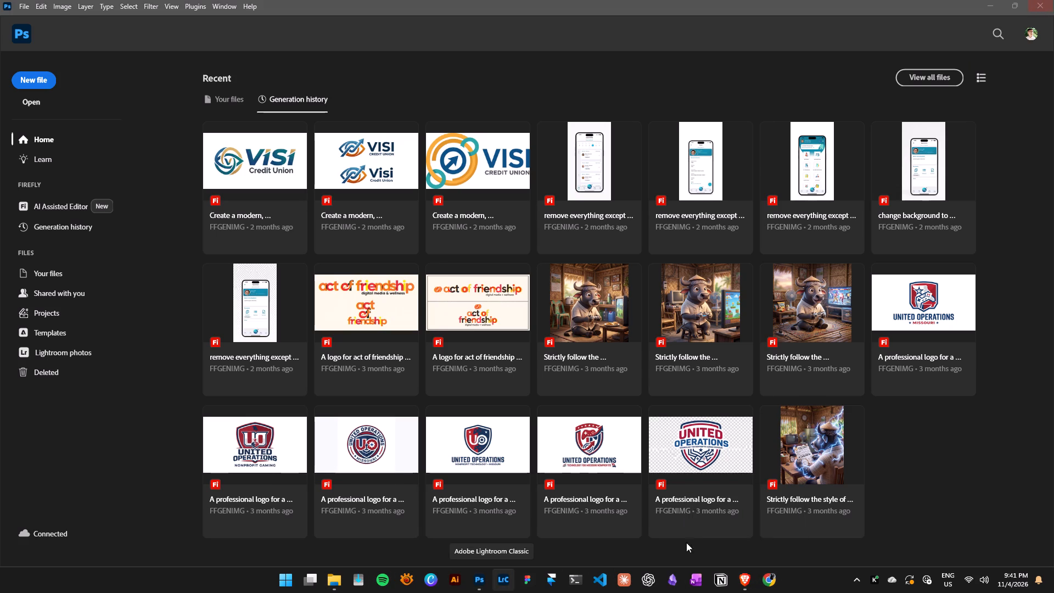
Switch to the Brave browser.
click(743, 578)
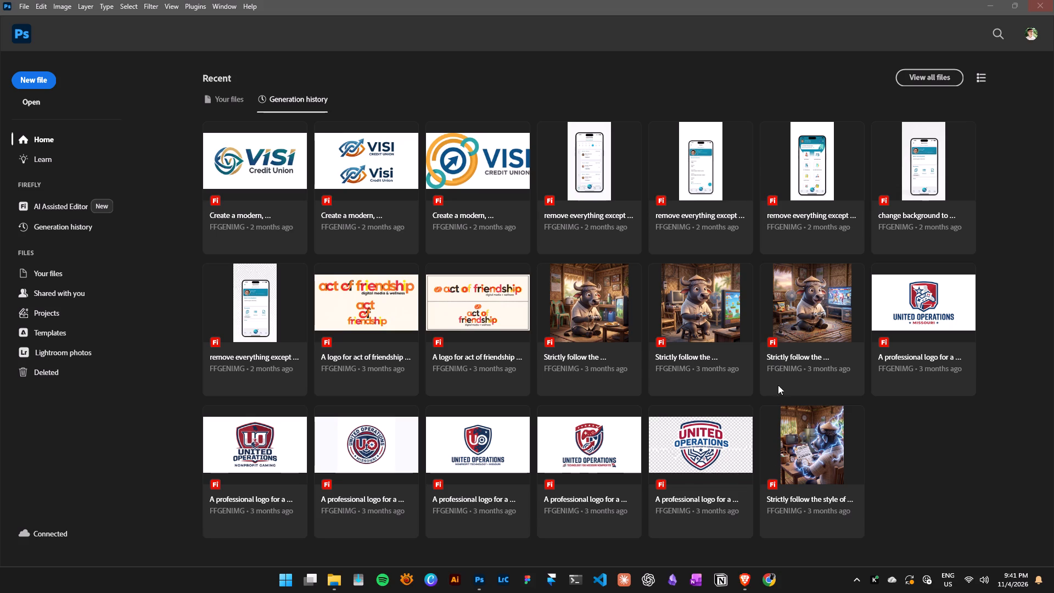